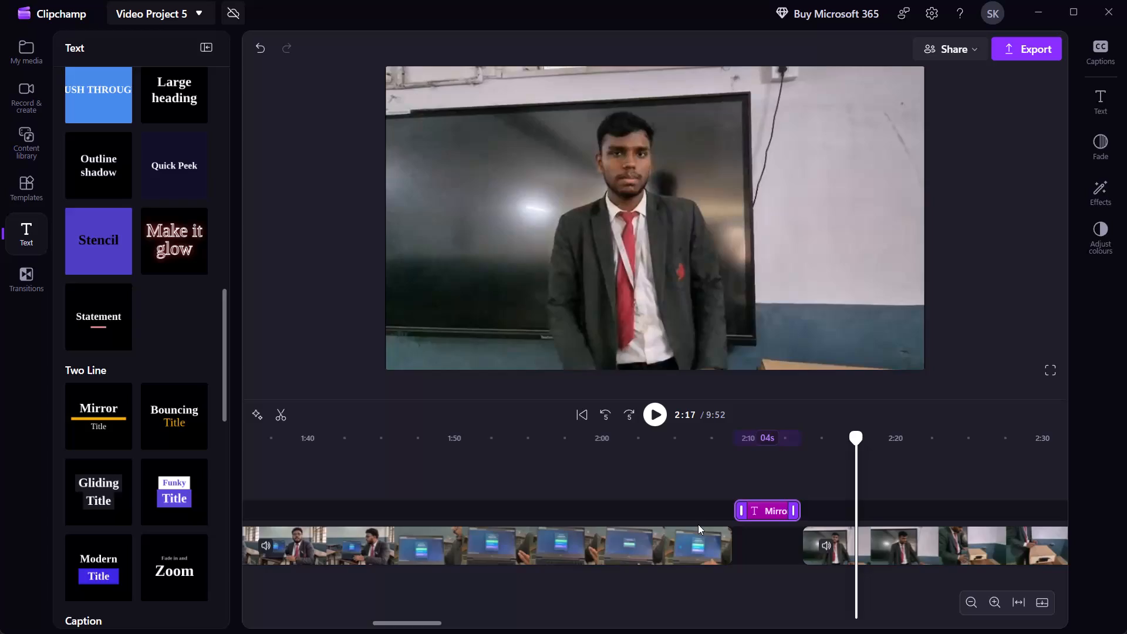
Play the timeline from about 2:06 and review the Mirror title in the gap between the two video clips.
left_click(699, 474)
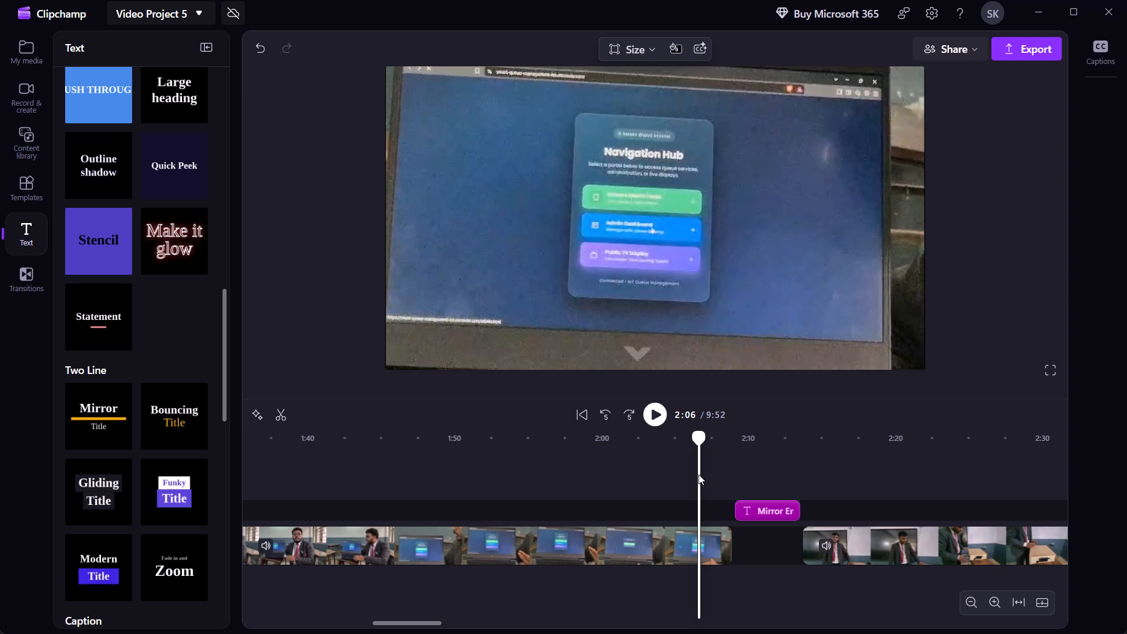
left_click(660, 416)
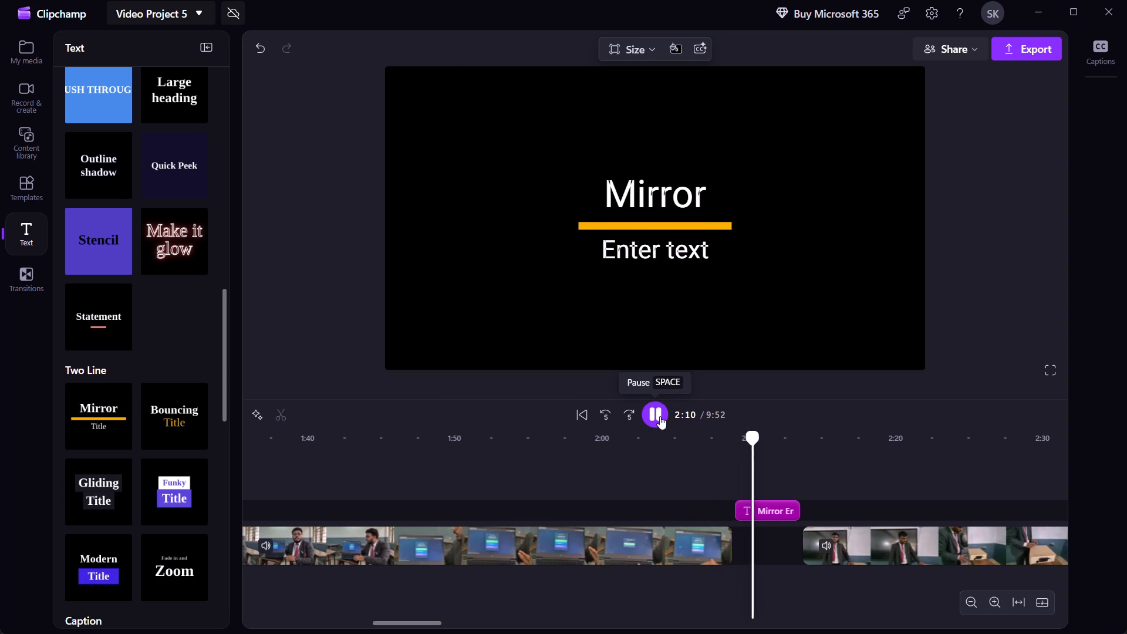
left_click(771, 506)
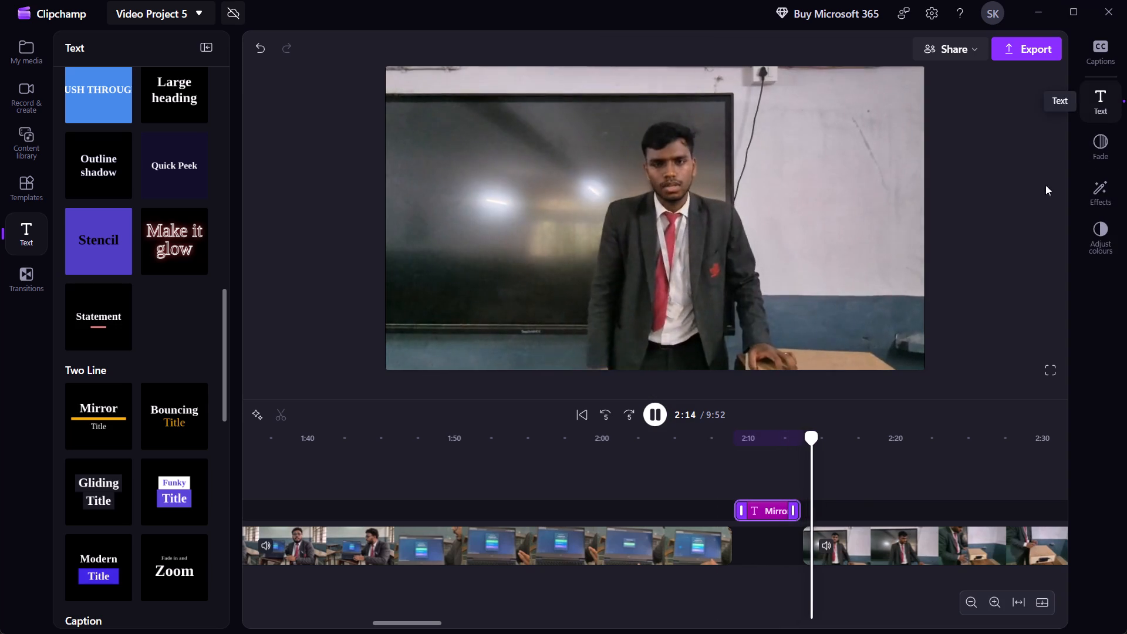
left_click(774, 501)
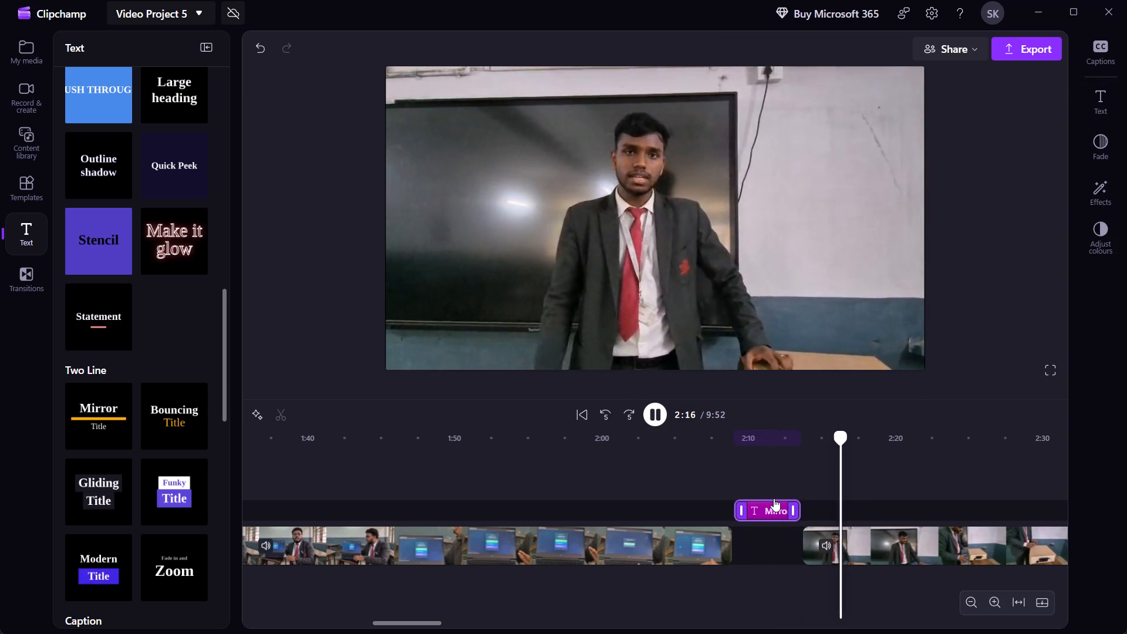
left_click(765, 478)
left_click(650, 409)
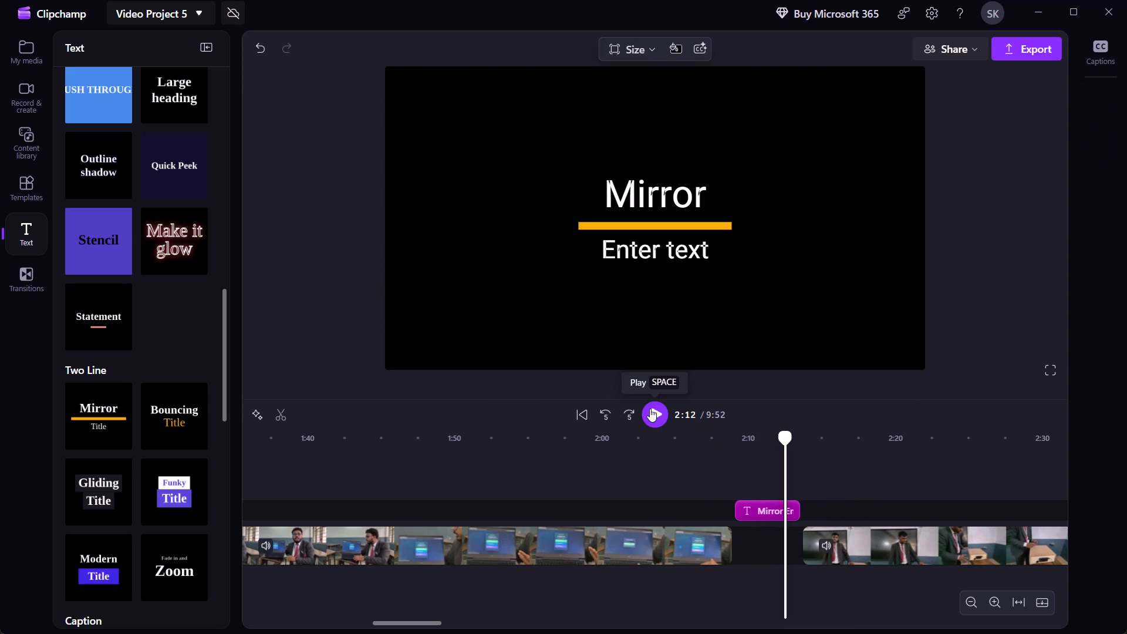
left_click(737, 446)
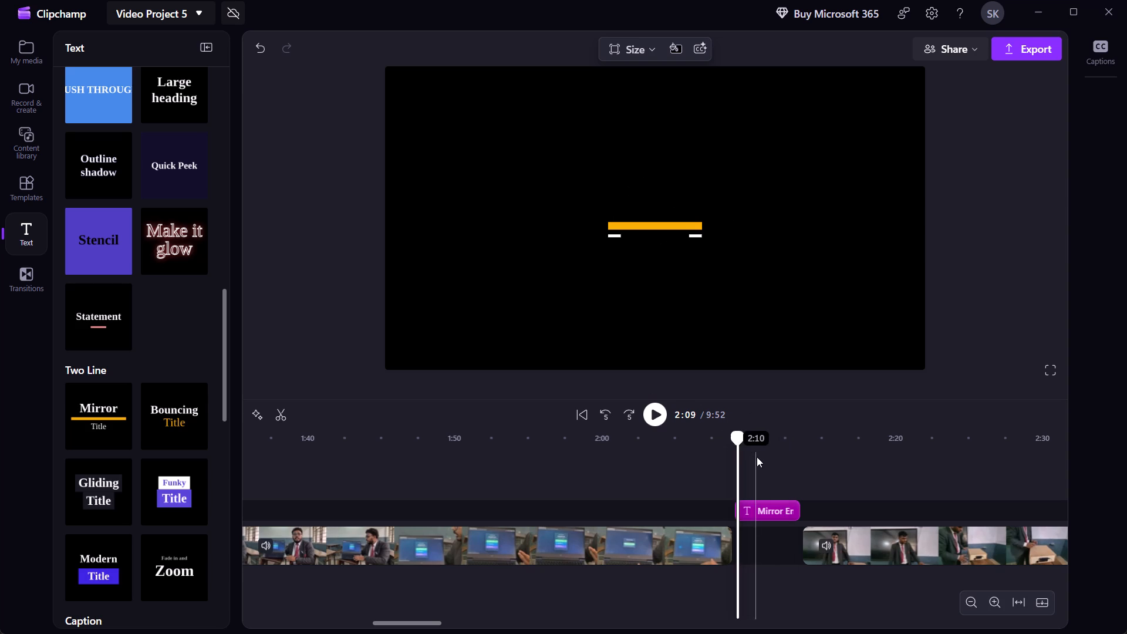
left_click(757, 457)
left_click(760, 495)
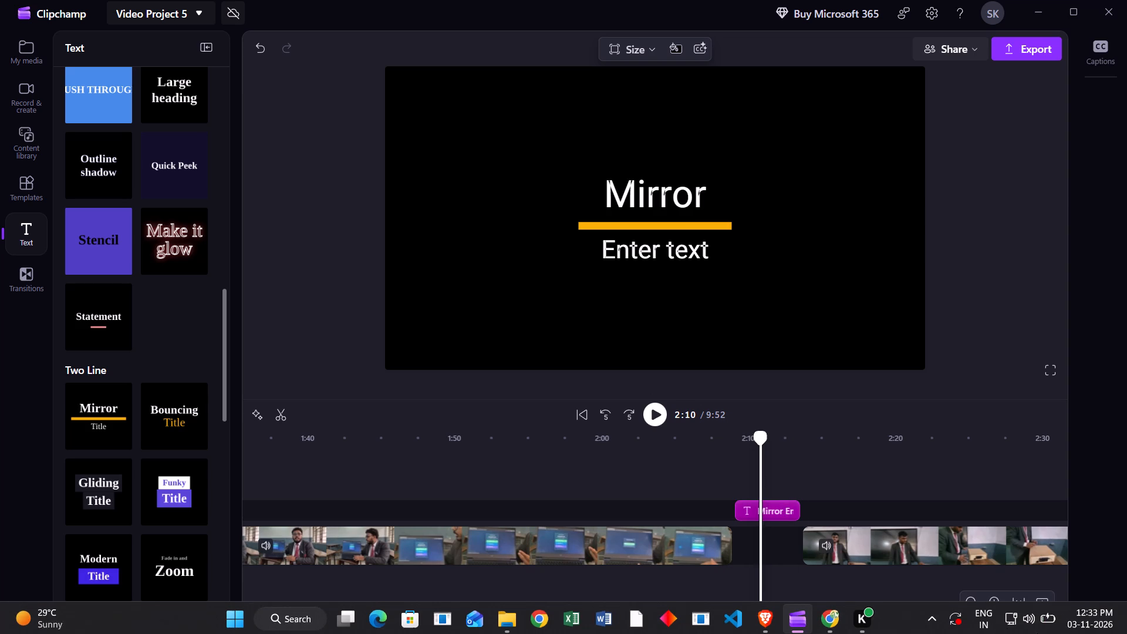
Turn on the computer's mobile hotspot from the Windows quick settings.
left_click(1026, 621)
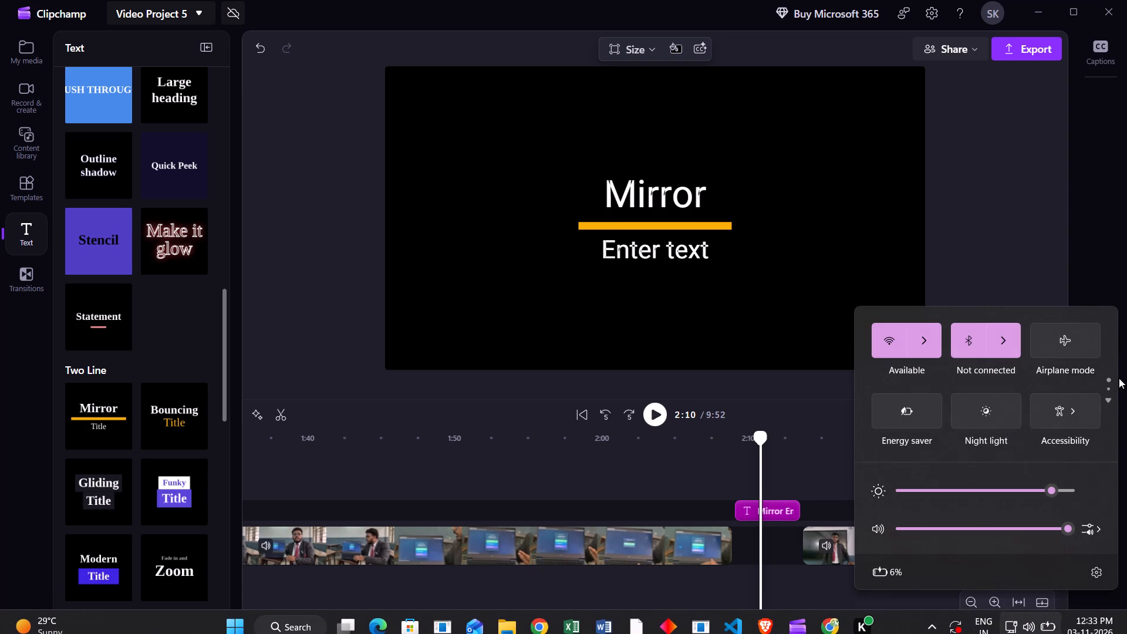
left_click(1112, 401)
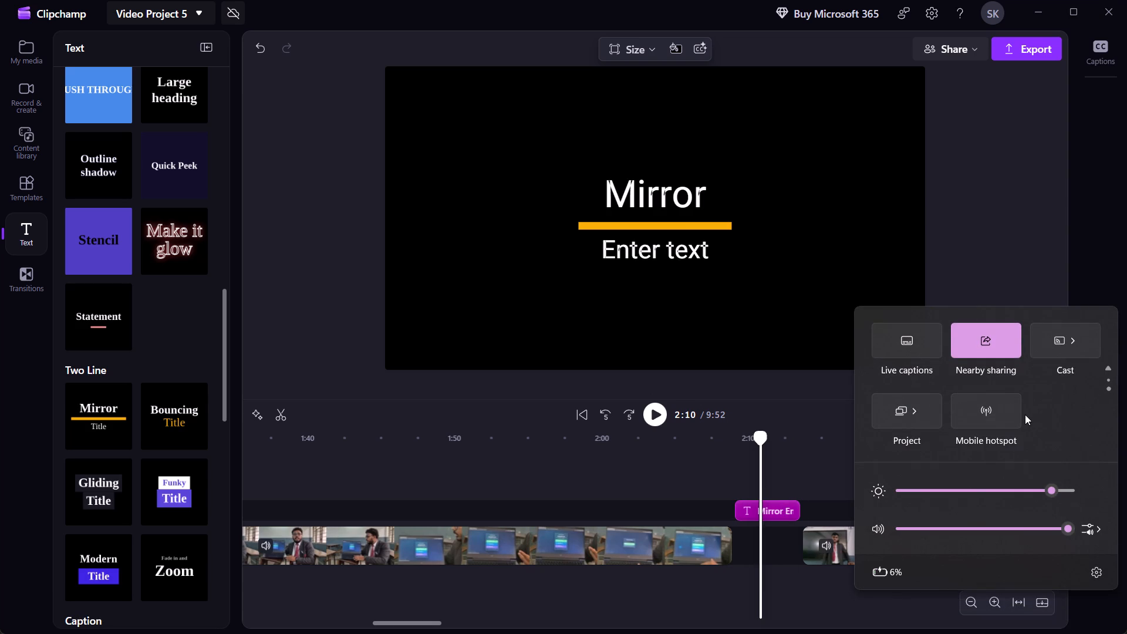
left_click(1024, 414)
left_click(1020, 414)
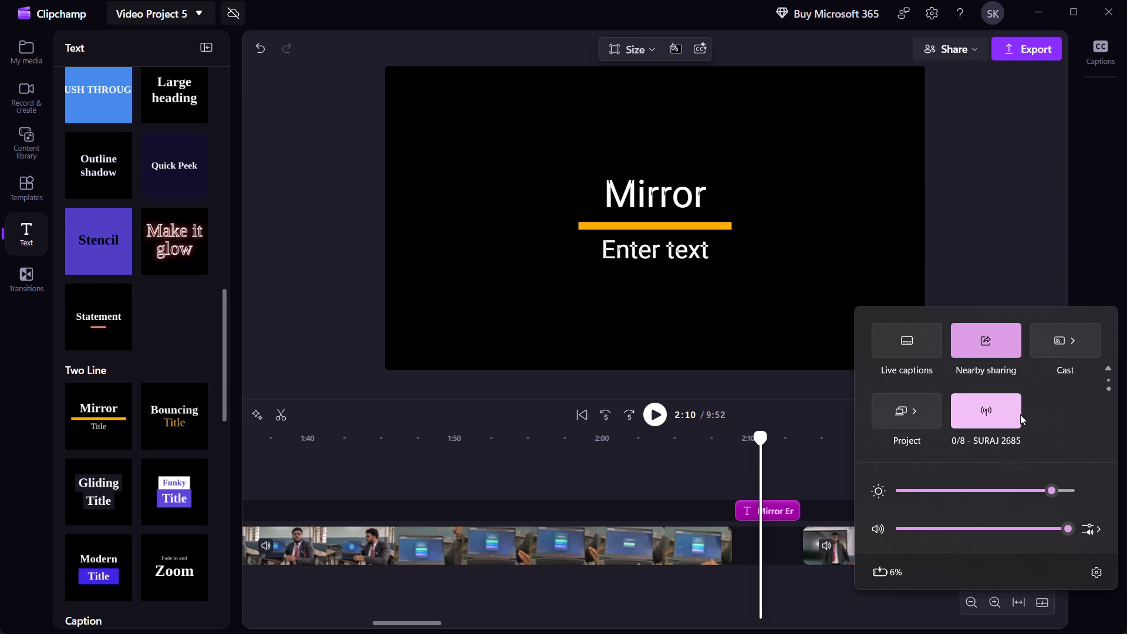
left_click(1010, 246)
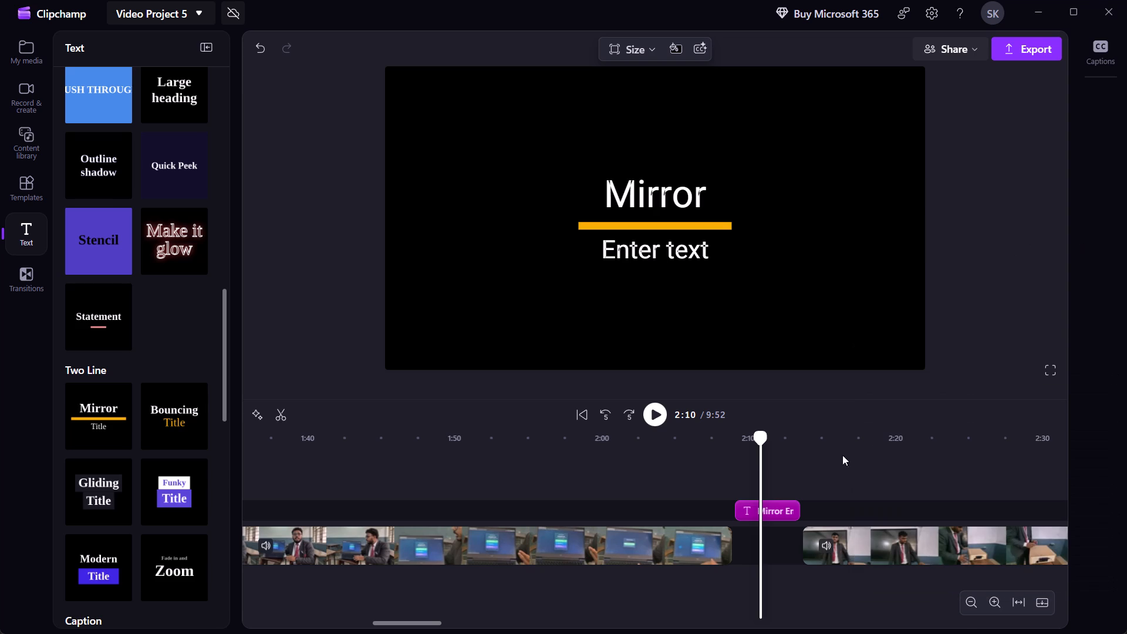
Check the status of the computer's mobile hotspot.
left_click(784, 498)
left_click(773, 511)
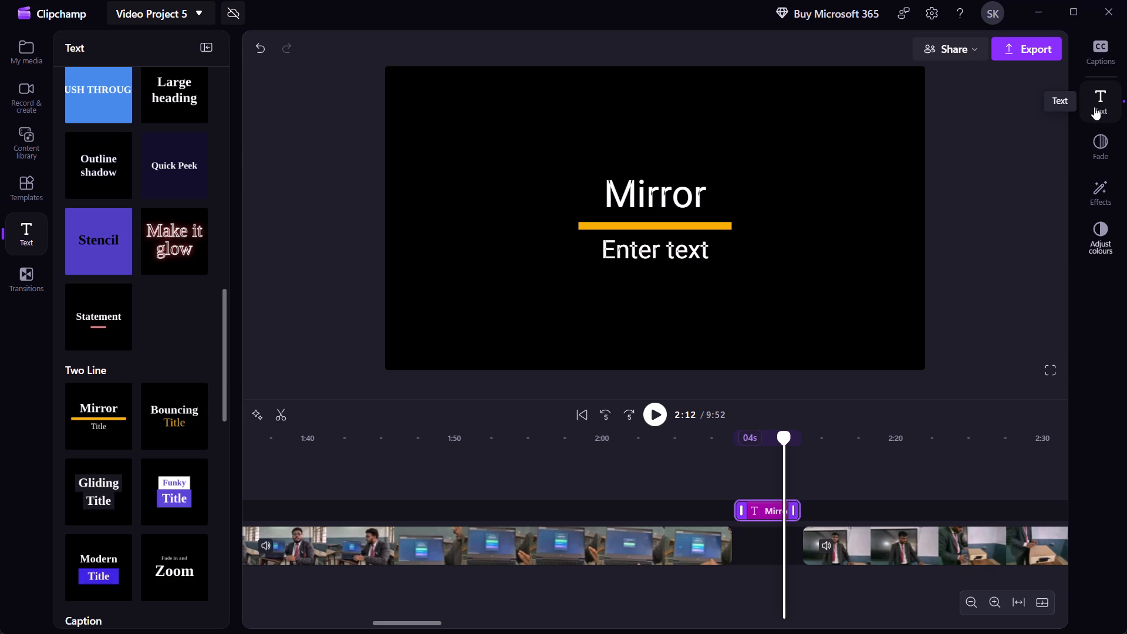
left_click(1062, 625)
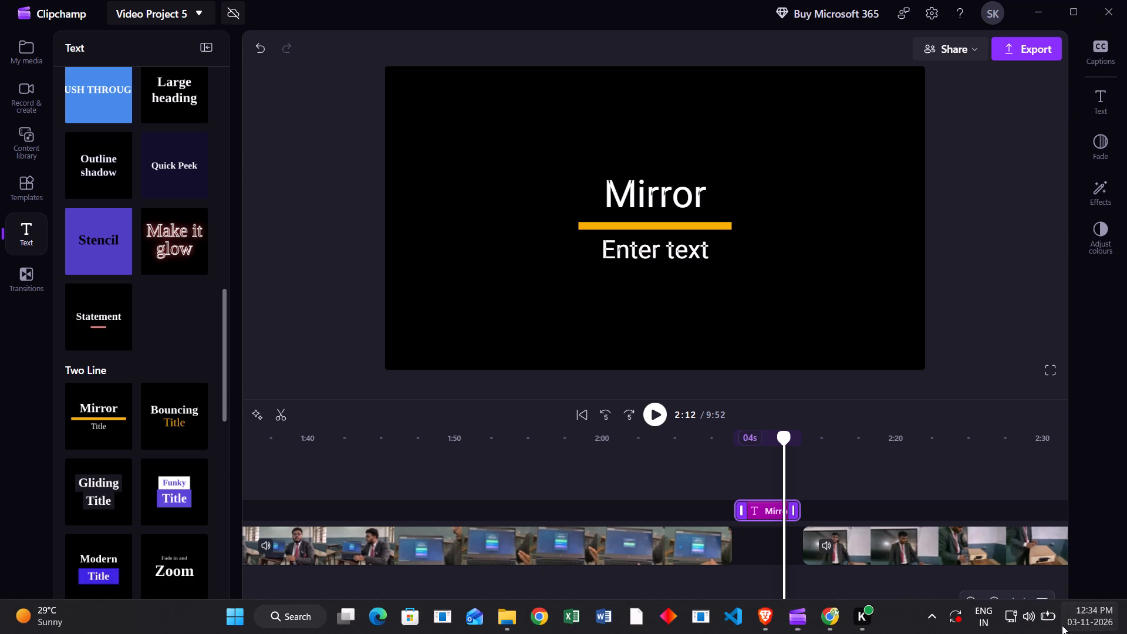
left_click(1030, 619)
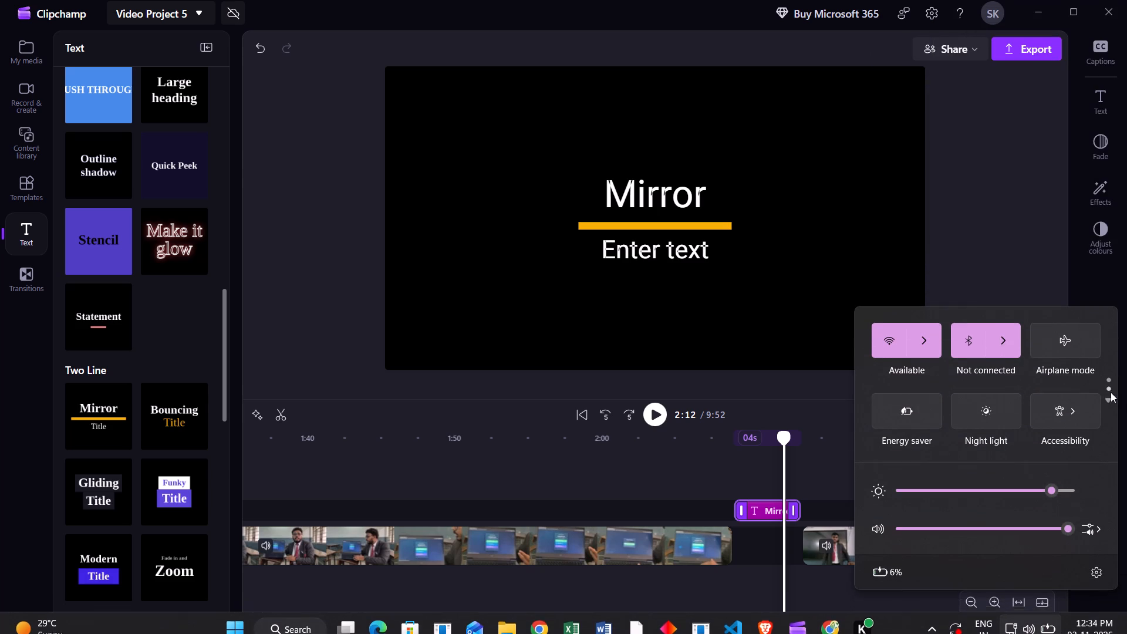
left_click(1106, 392)
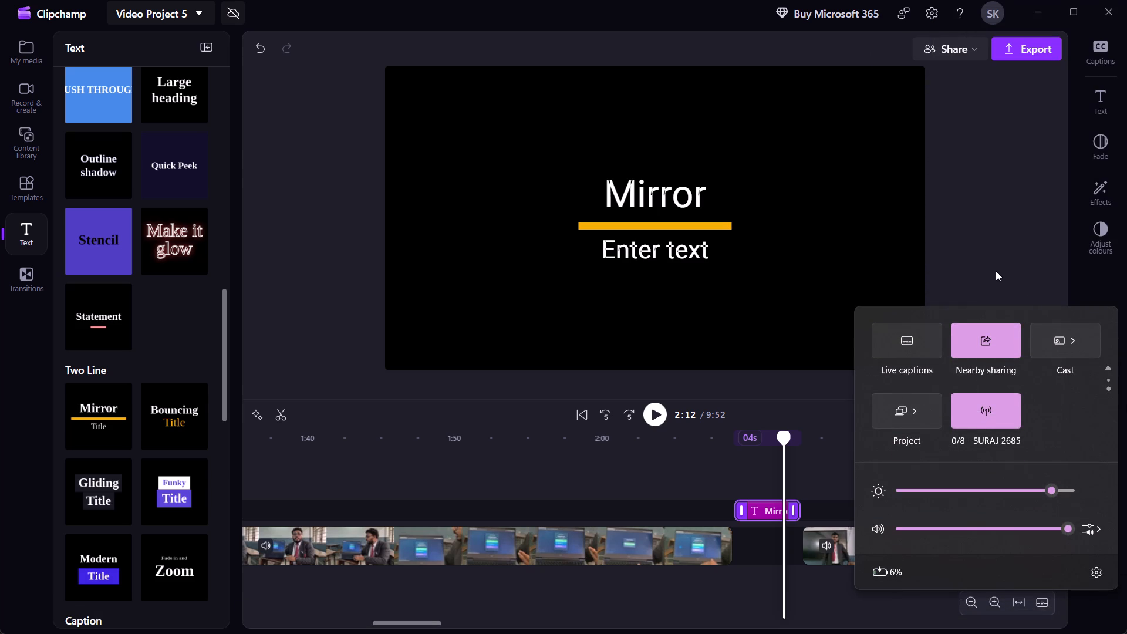
left_click(996, 271)
Replace the placeholder text of the Mirror title at about 2:10 with "Hardware".
left_click(757, 520)
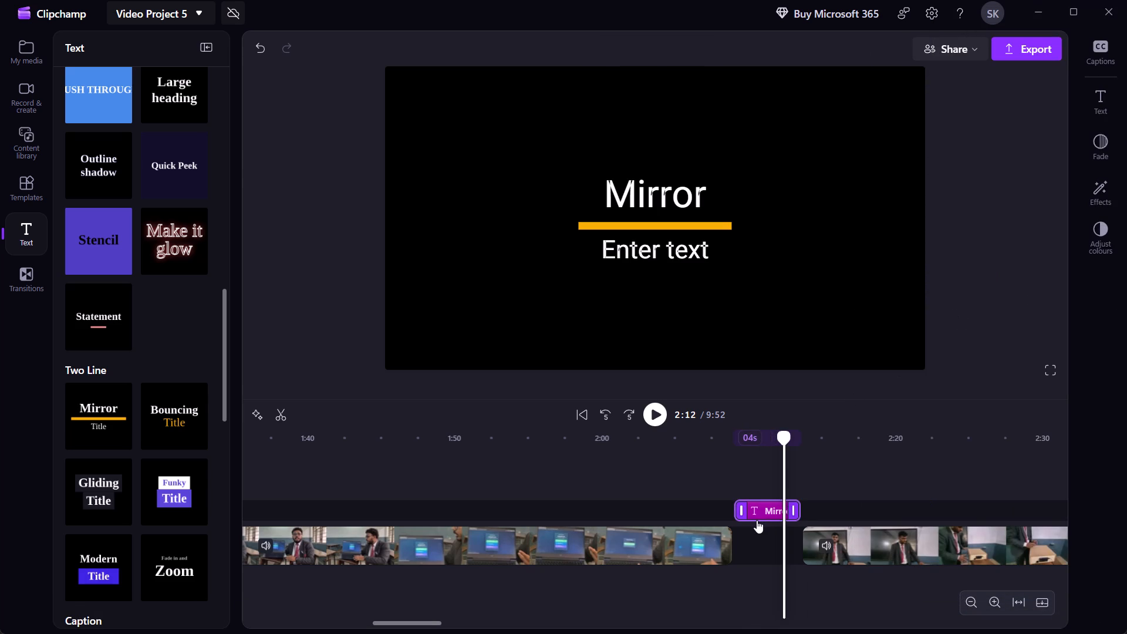
left_click(760, 498)
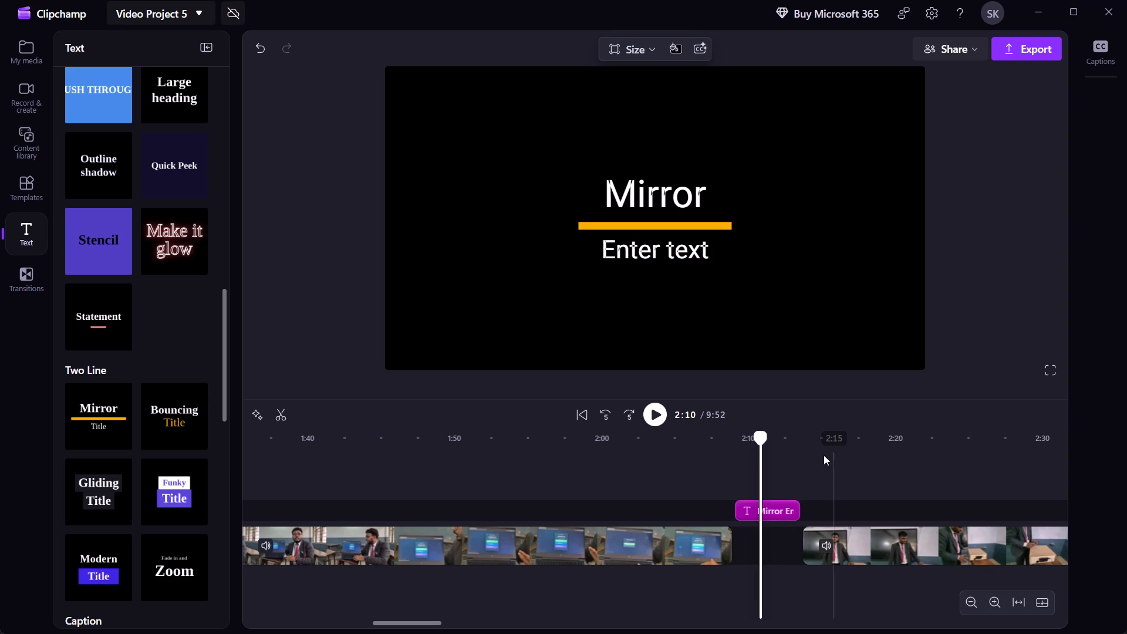
left_click(782, 505)
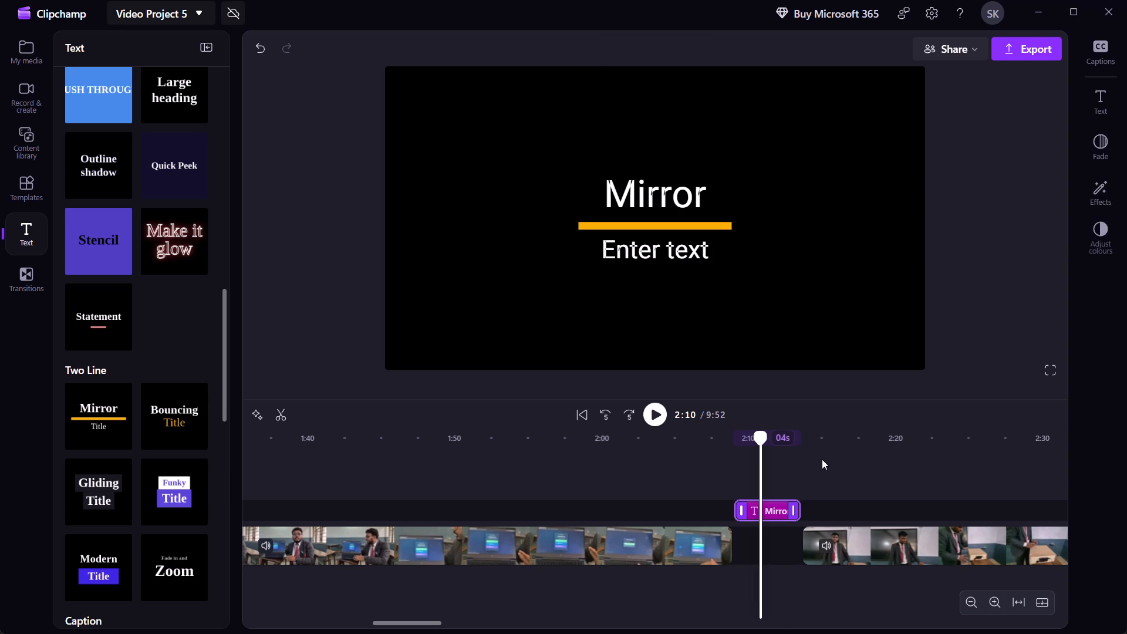
left_click(1096, 109)
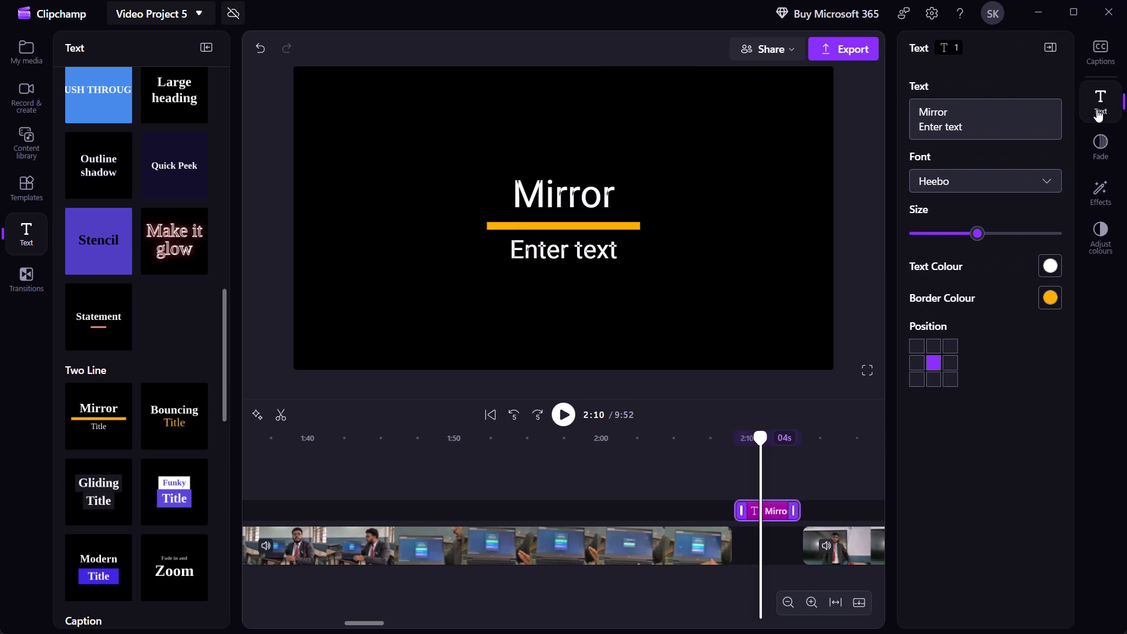
left_click(954, 116)
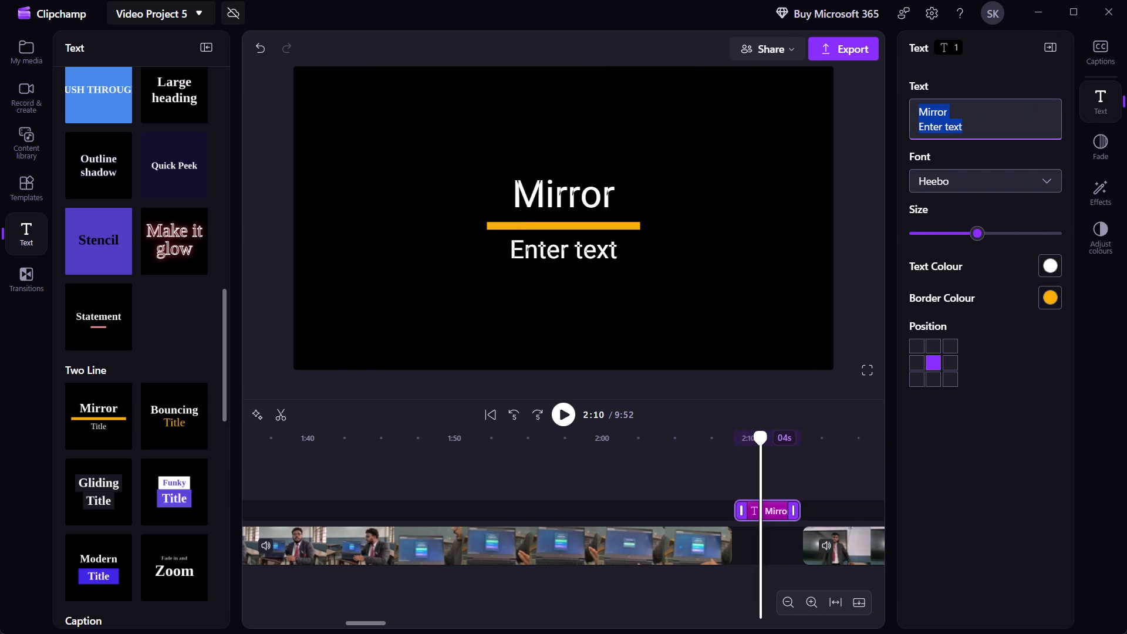
key("BackSpace")
key("alt+Tab")
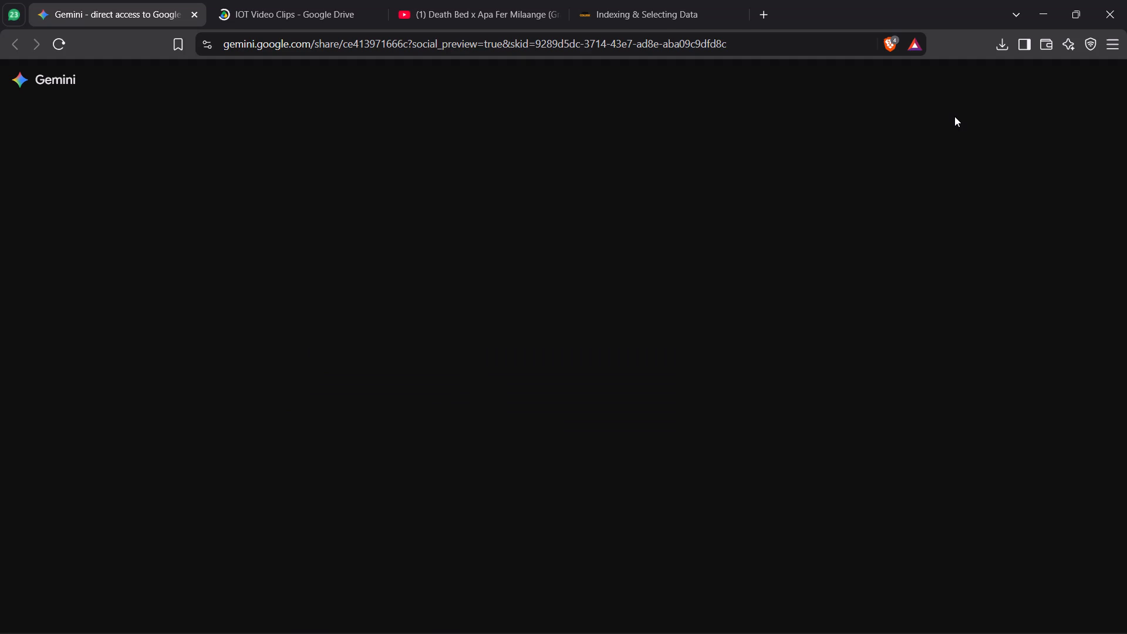
key("alt+Tab")
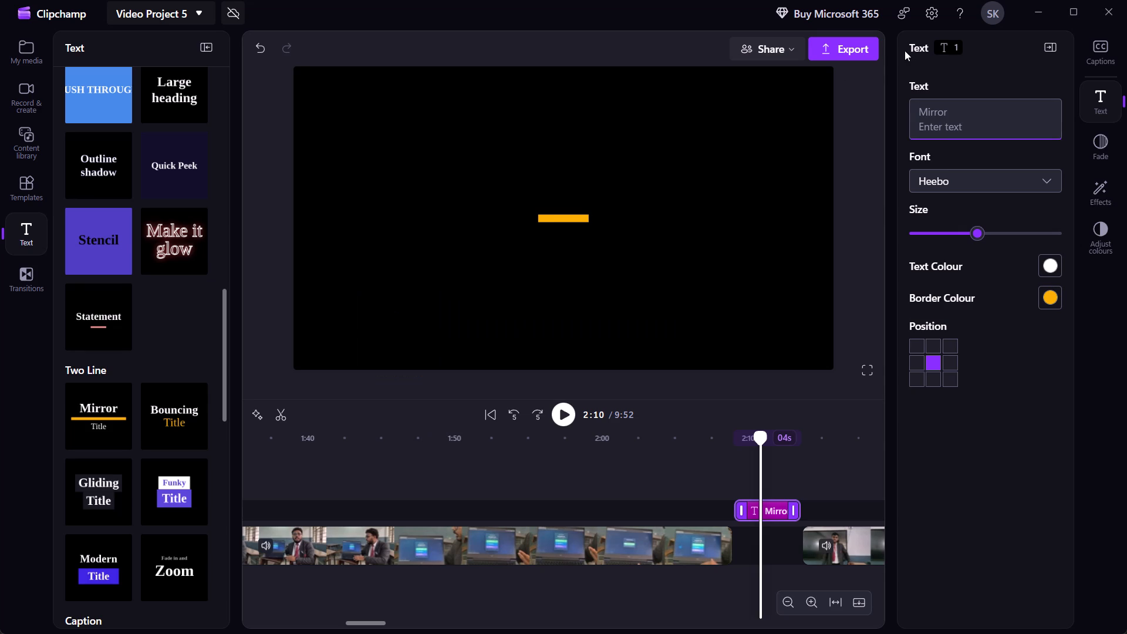
left_click(955, 112)
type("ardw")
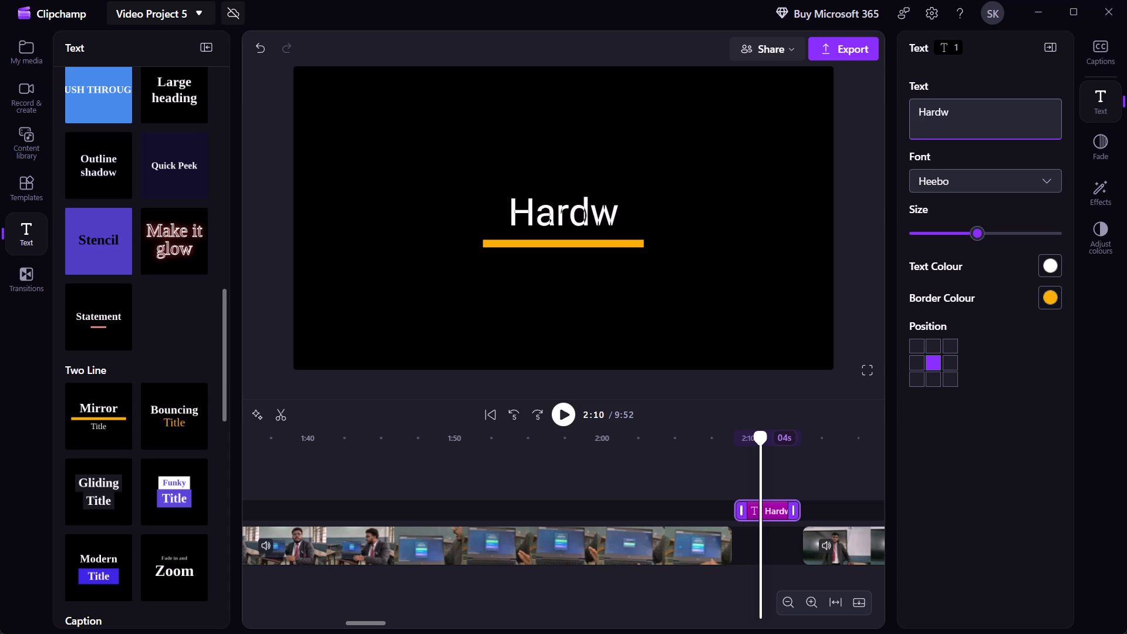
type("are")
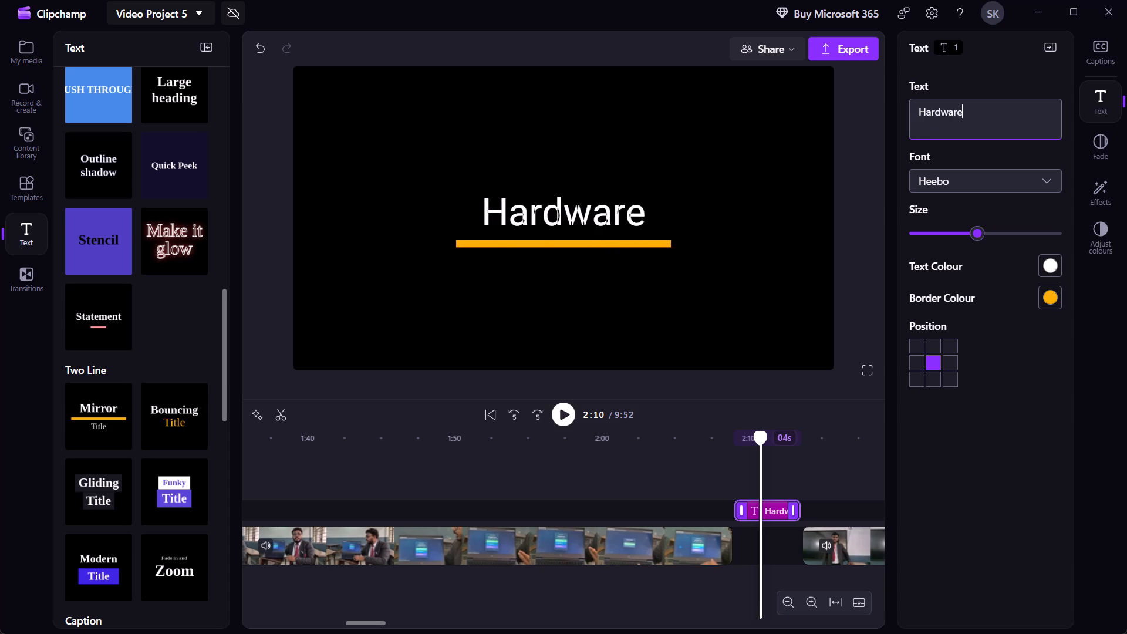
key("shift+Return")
Preview the title from about 2:08 and add "Deep dive" as its second line under "Hardware".
left_click(720, 461)
left_click(563, 412)
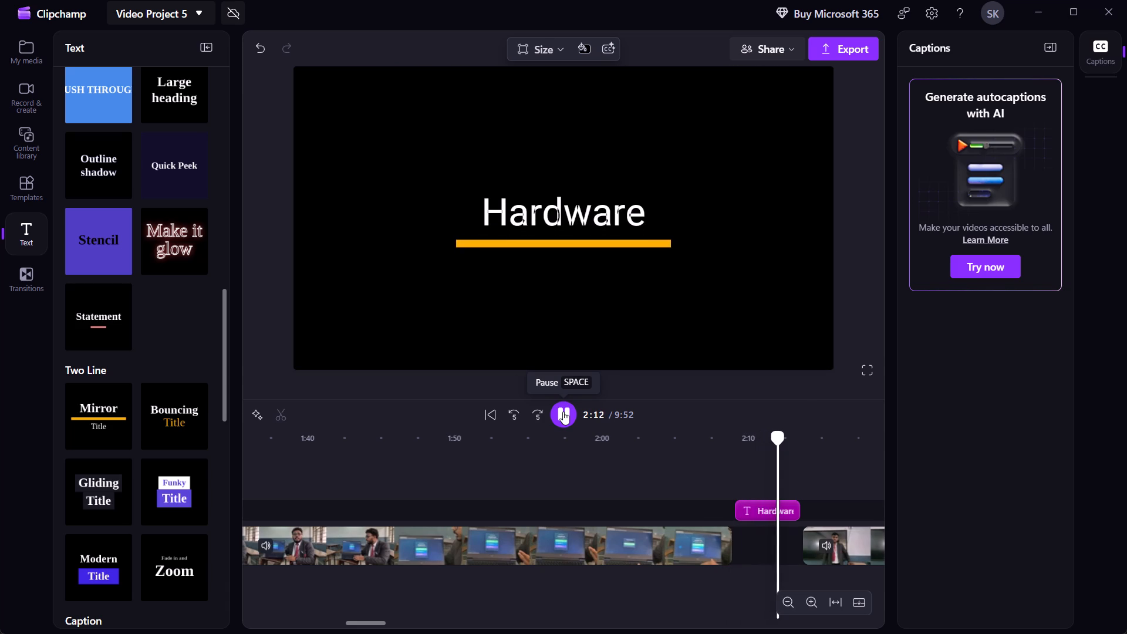
left_click(772, 510)
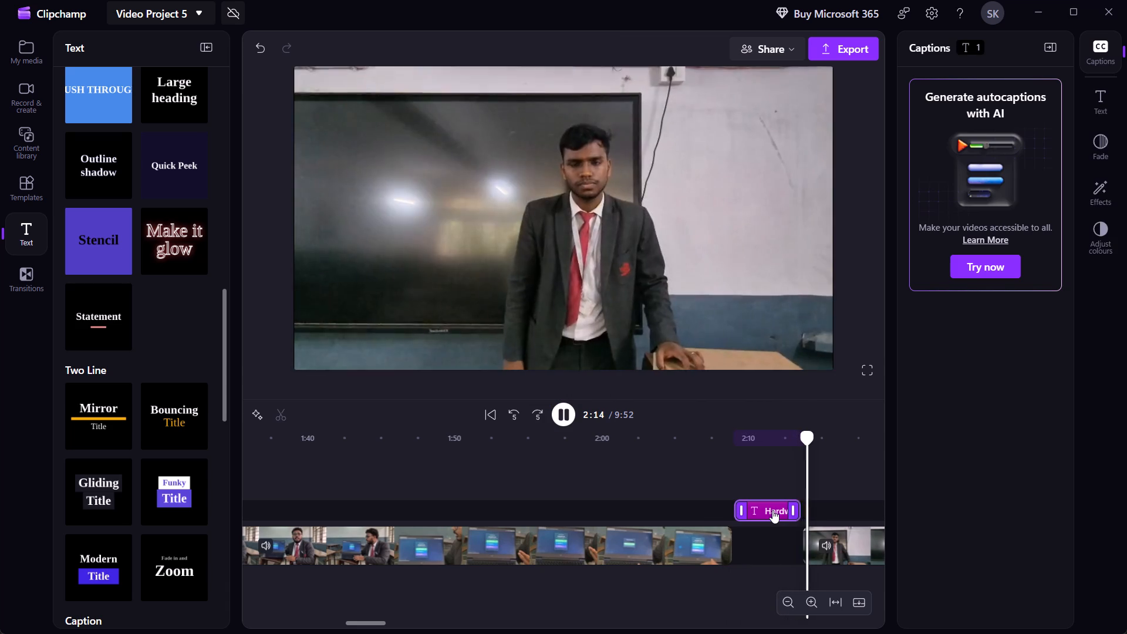
left_click(1104, 106)
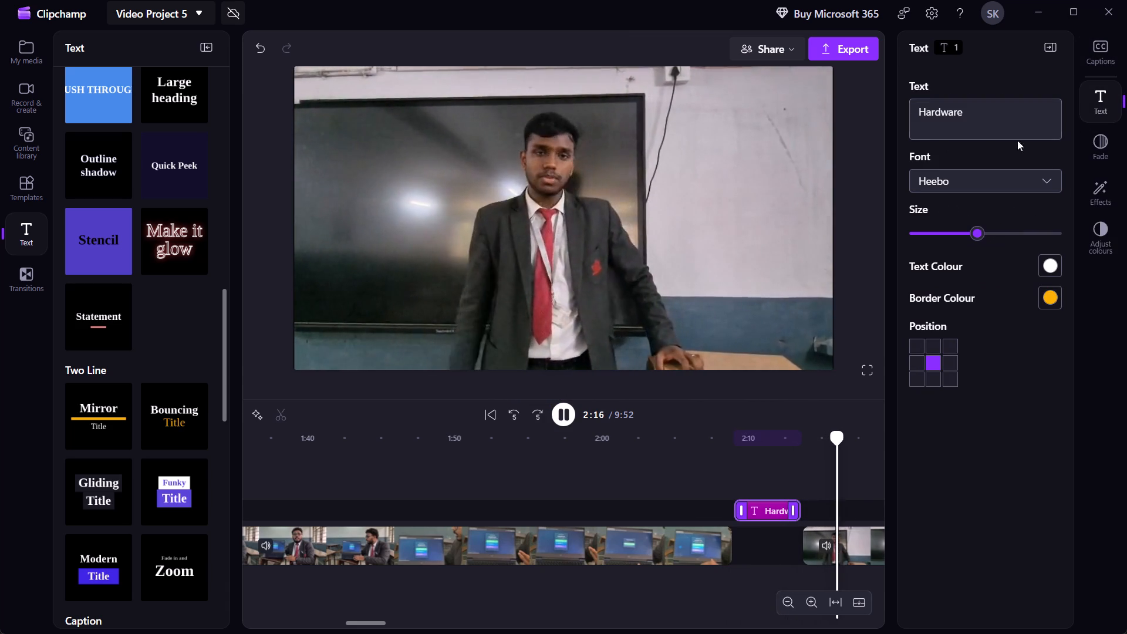
left_click(971, 126)
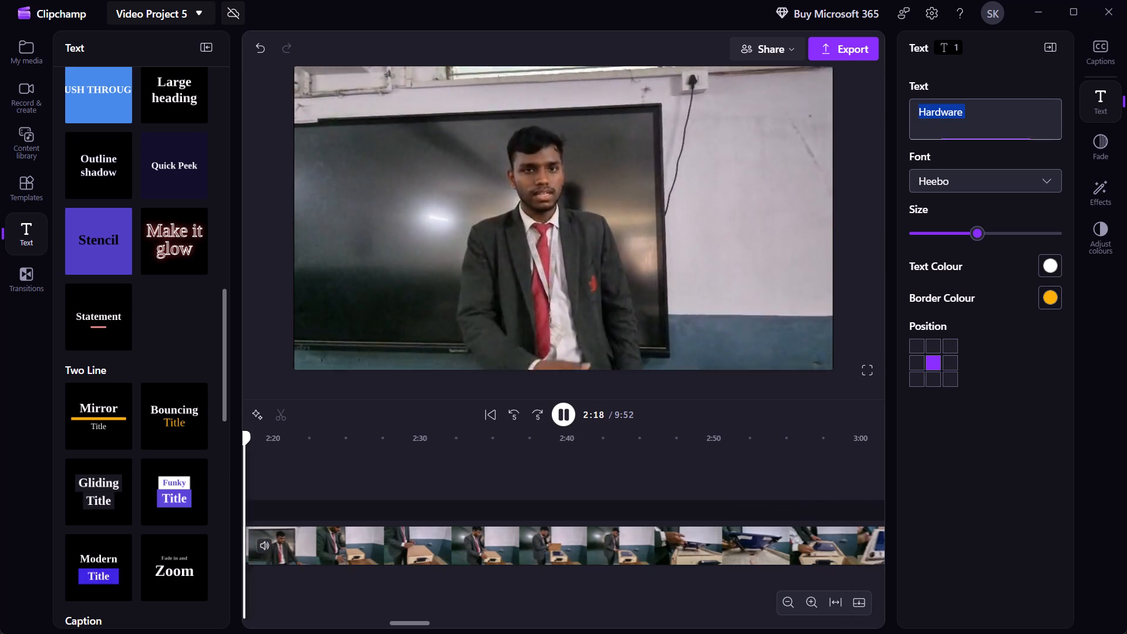
double_click(971, 126)
left_click(971, 126)
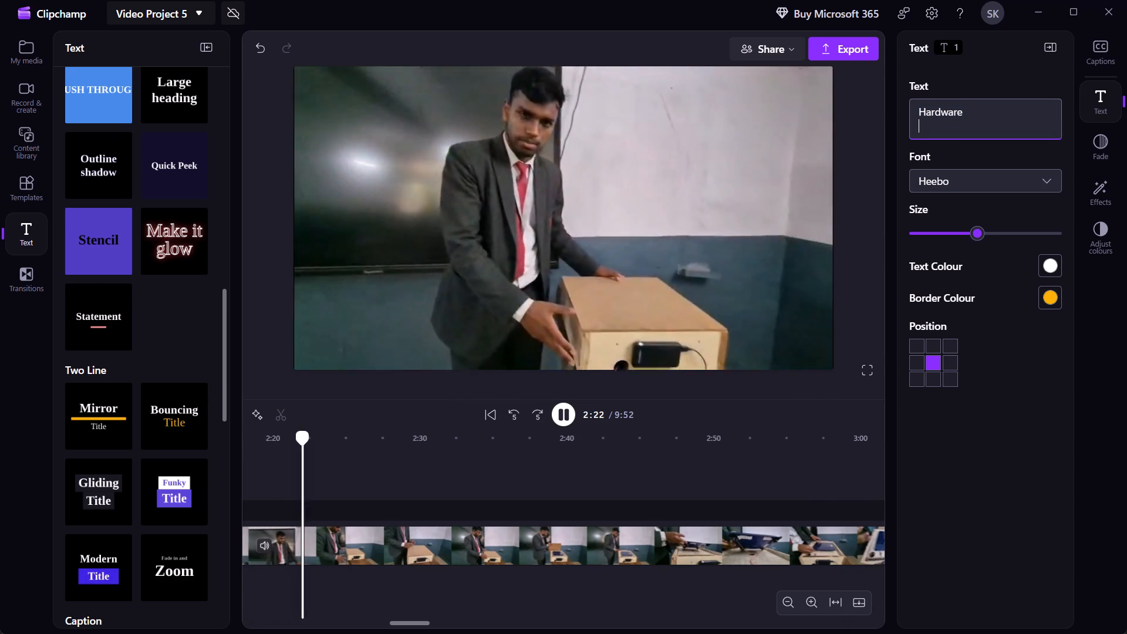
key("d")
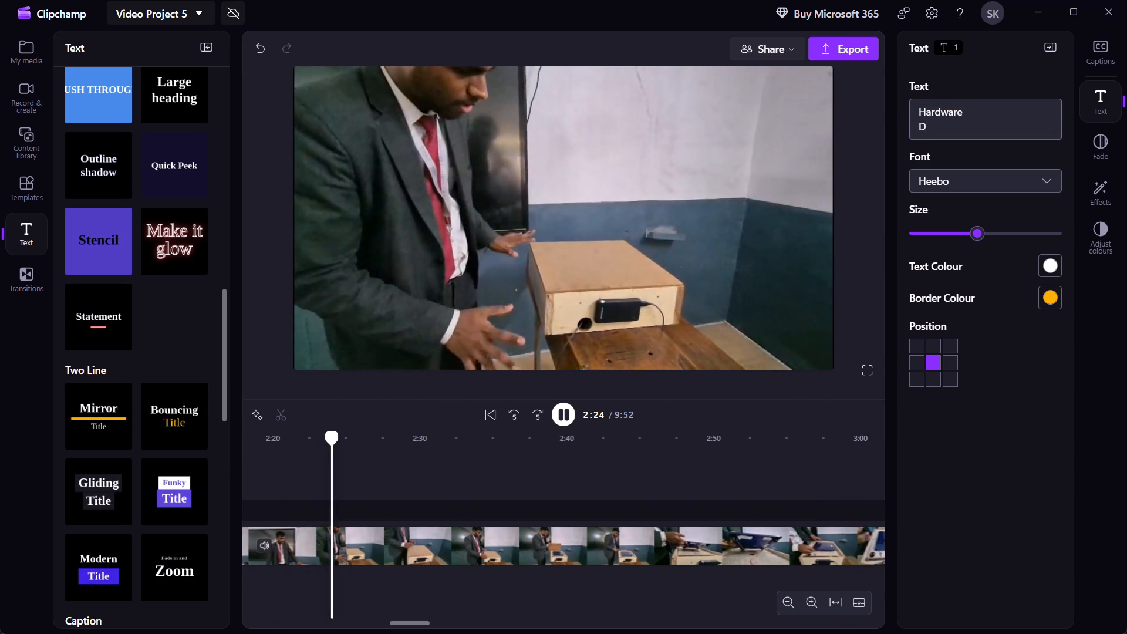
type("ee")
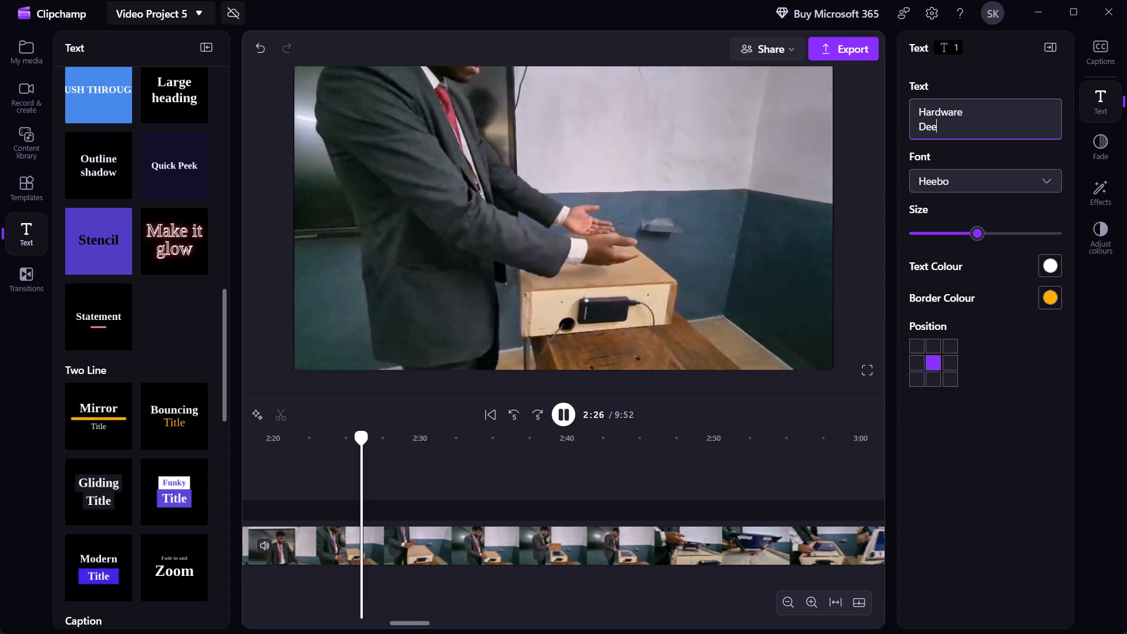
key("p")
key("space")
type("dive")
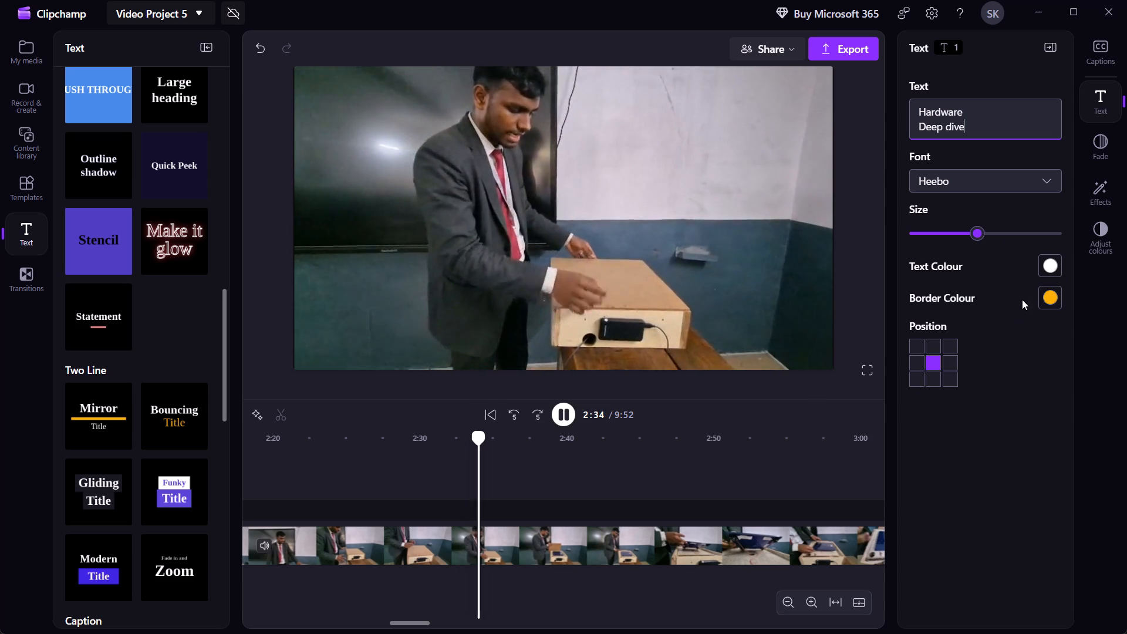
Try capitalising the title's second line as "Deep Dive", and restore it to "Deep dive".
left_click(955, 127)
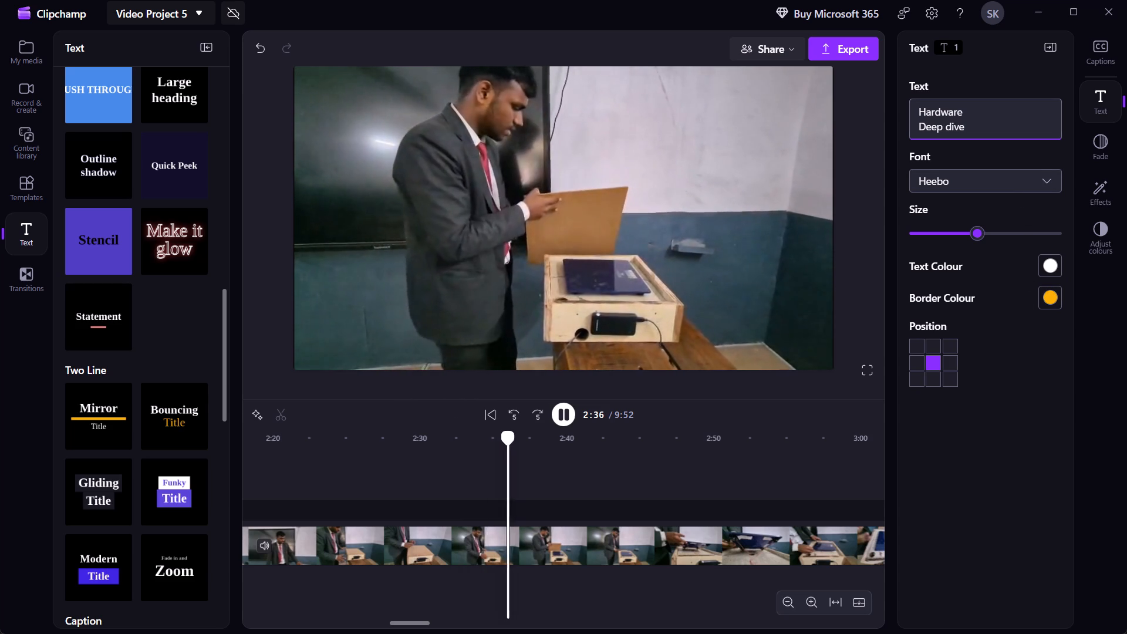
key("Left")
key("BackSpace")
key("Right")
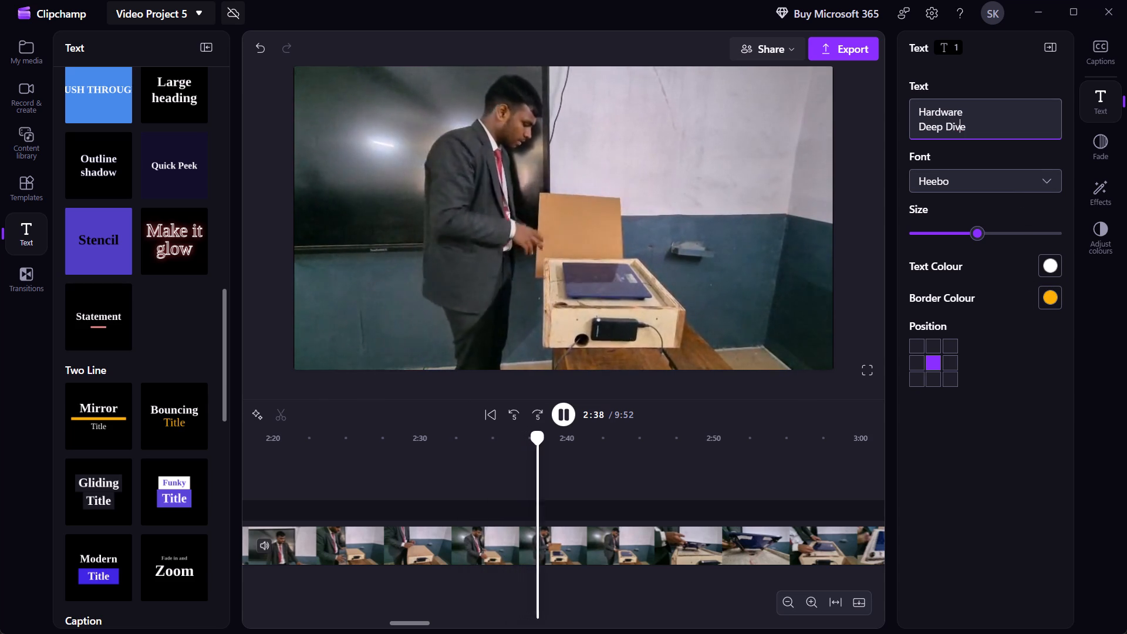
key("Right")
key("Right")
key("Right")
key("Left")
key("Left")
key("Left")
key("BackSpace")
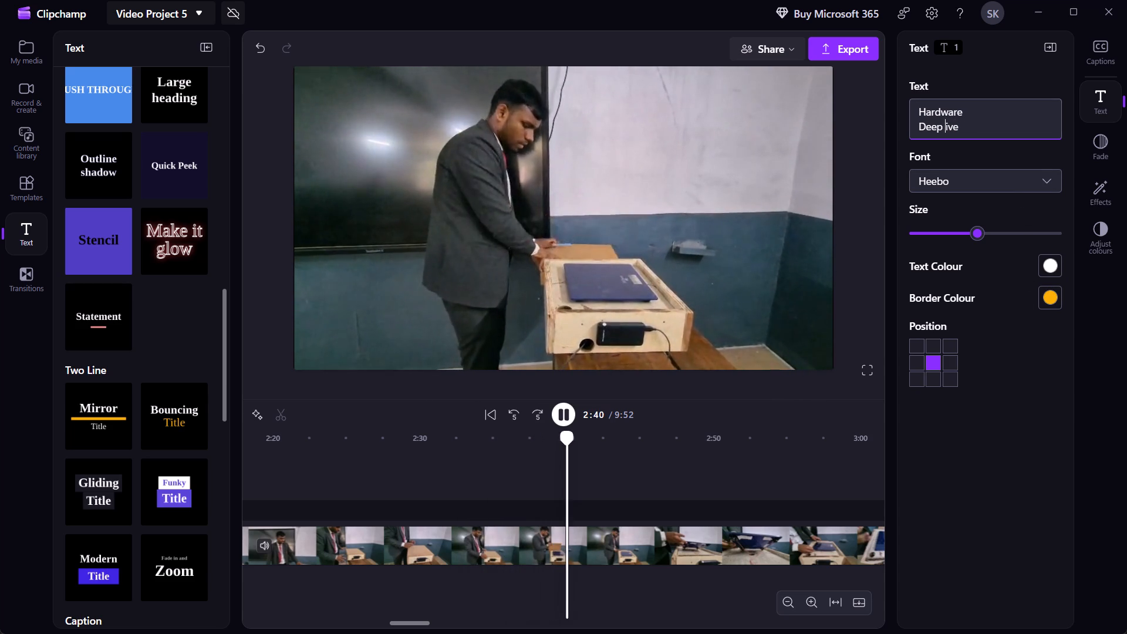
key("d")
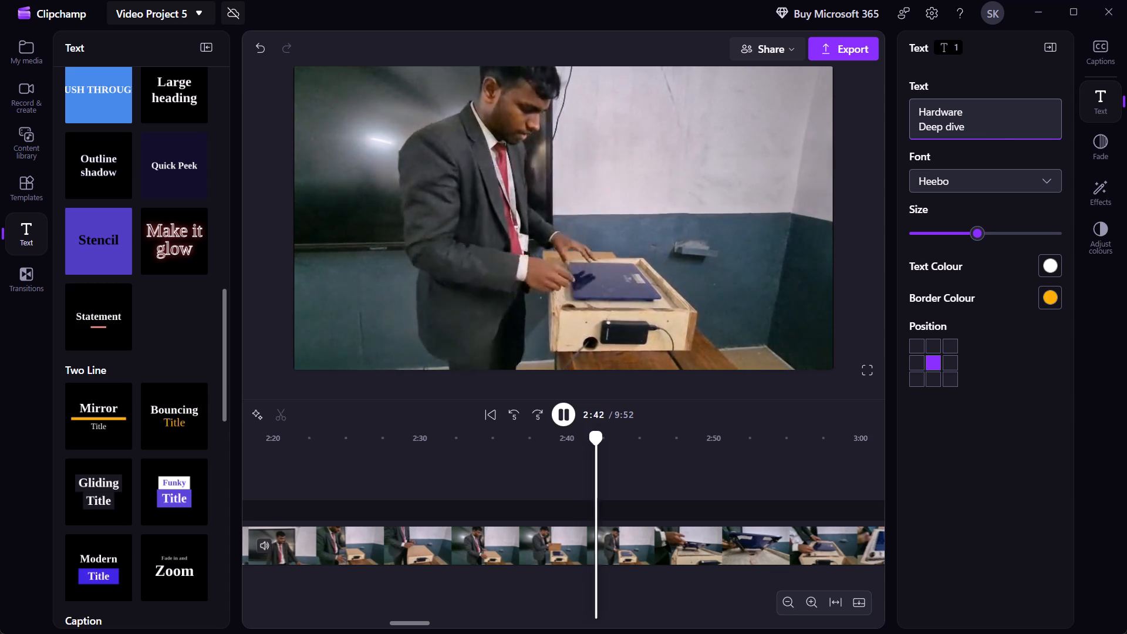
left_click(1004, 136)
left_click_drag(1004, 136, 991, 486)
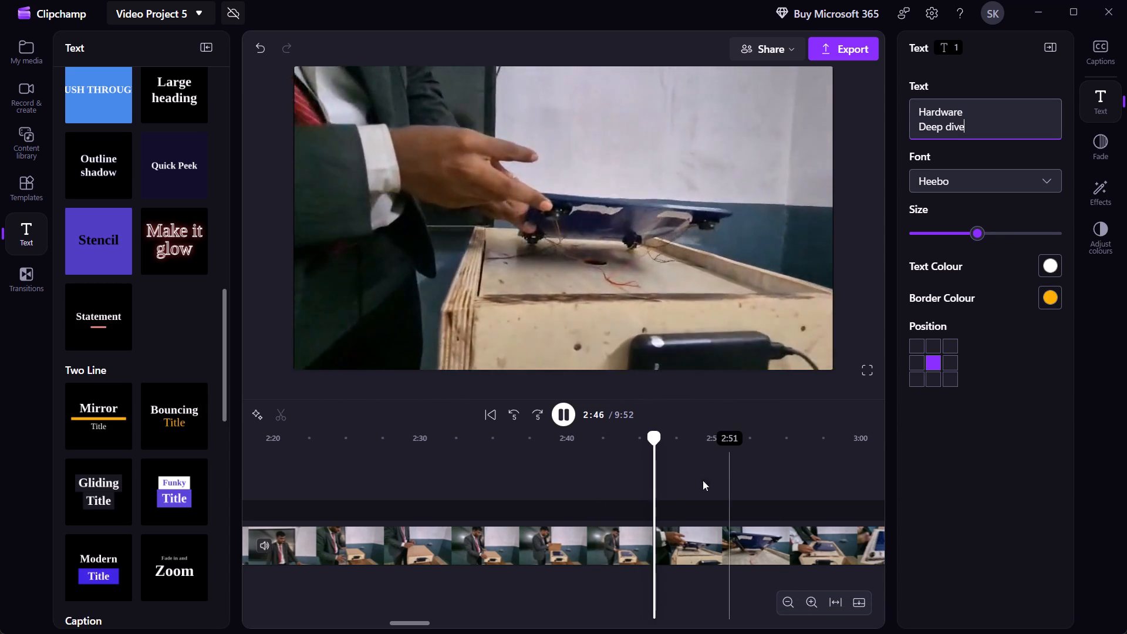
Play the video from about 2:07 to review the Hardware title and the hardware demonstration that follows, pausing at 3:37.
scroll(540, 502, "right", 2)
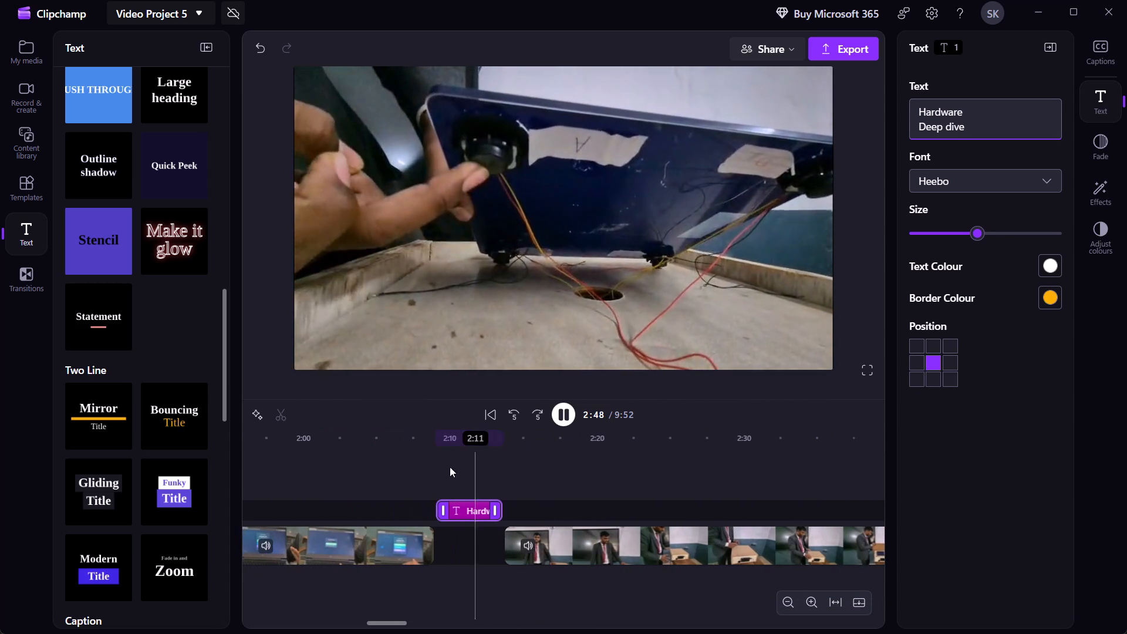
left_click(444, 470)
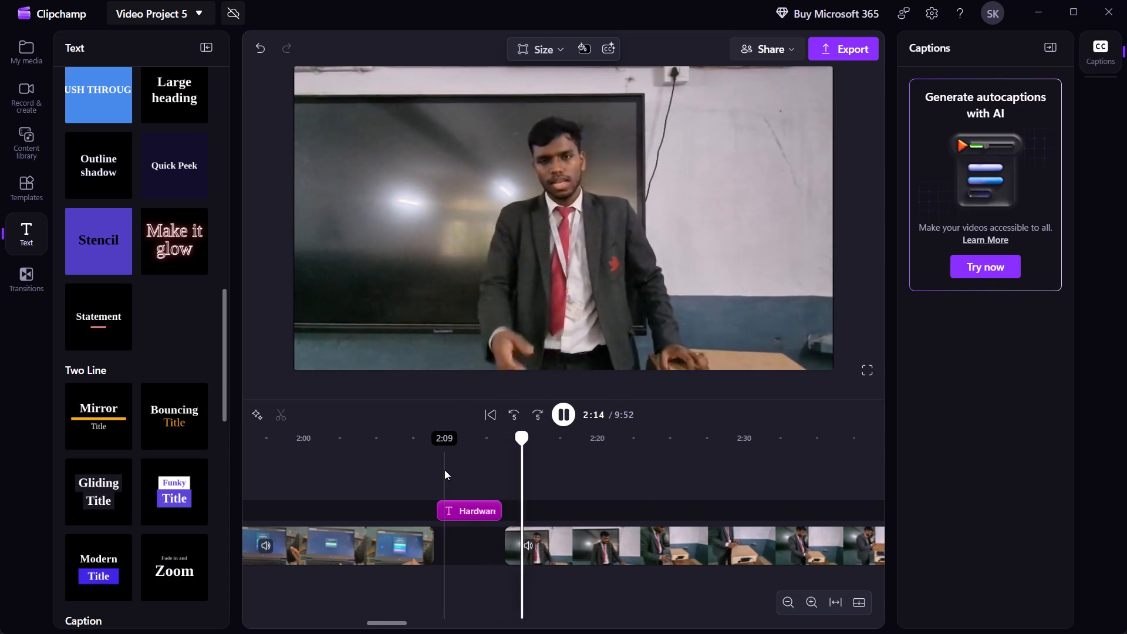
left_click(404, 468)
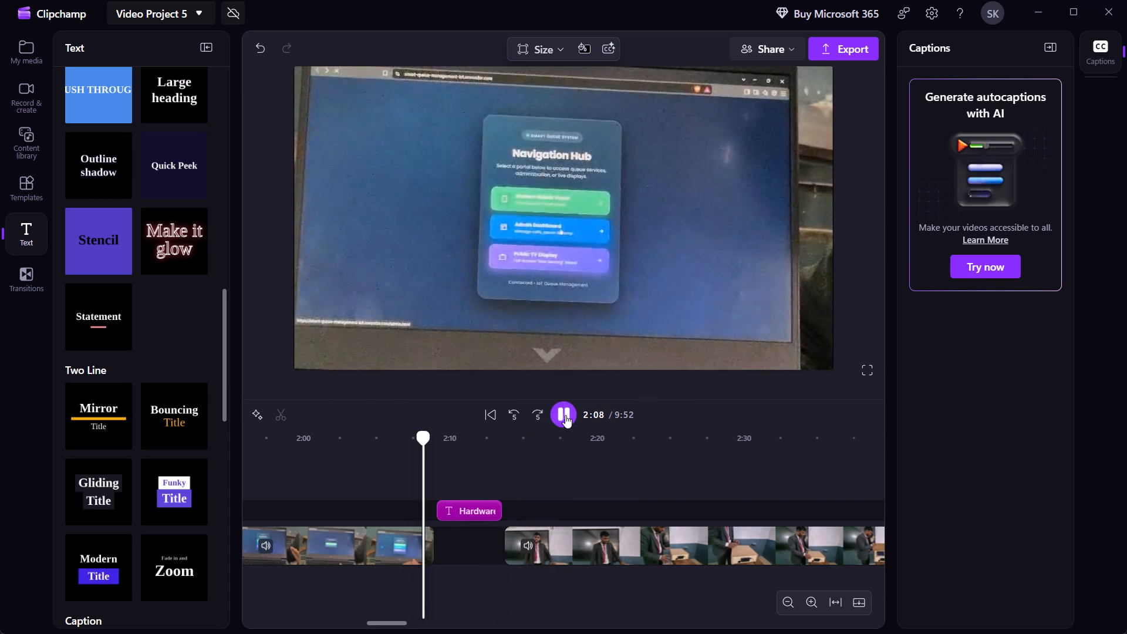
left_click(566, 414)
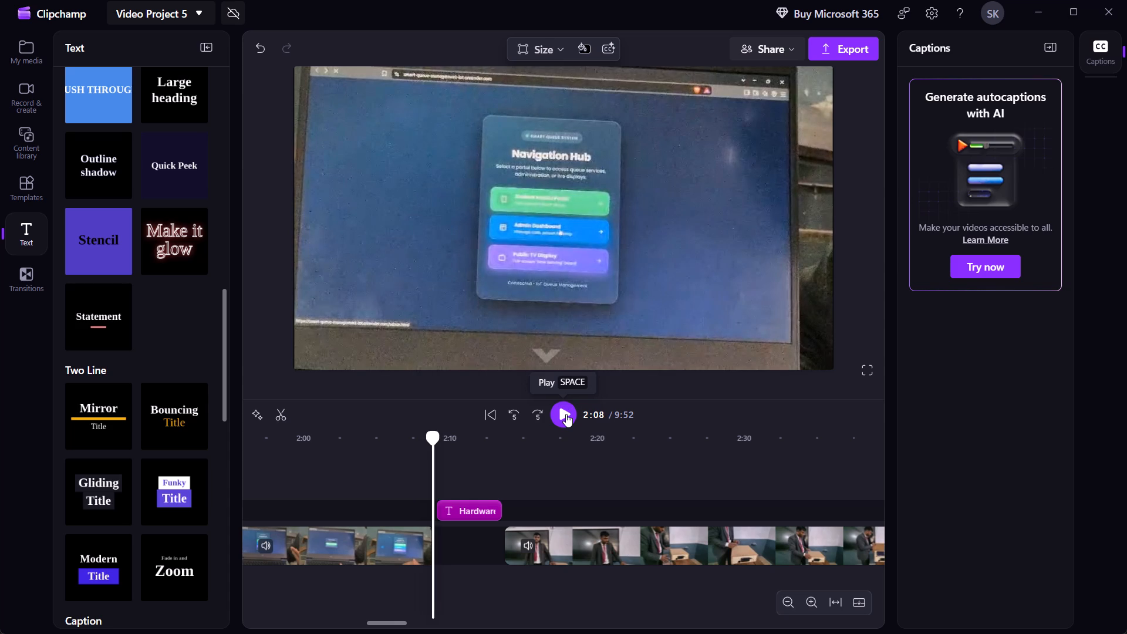
left_click(566, 414)
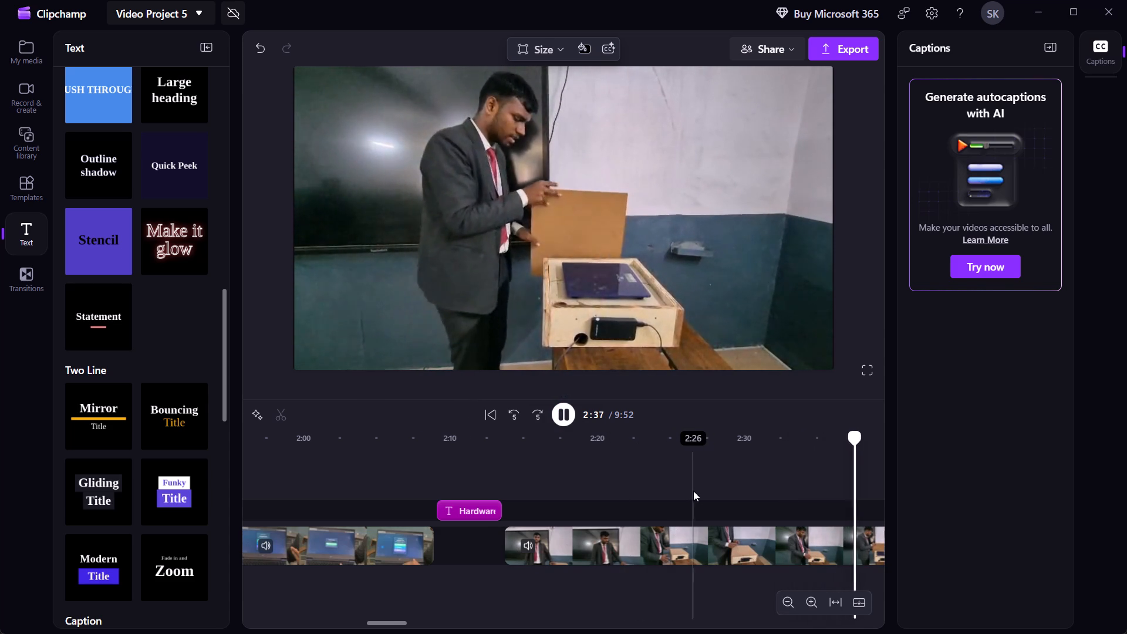
scroll(693, 491, "left", 6)
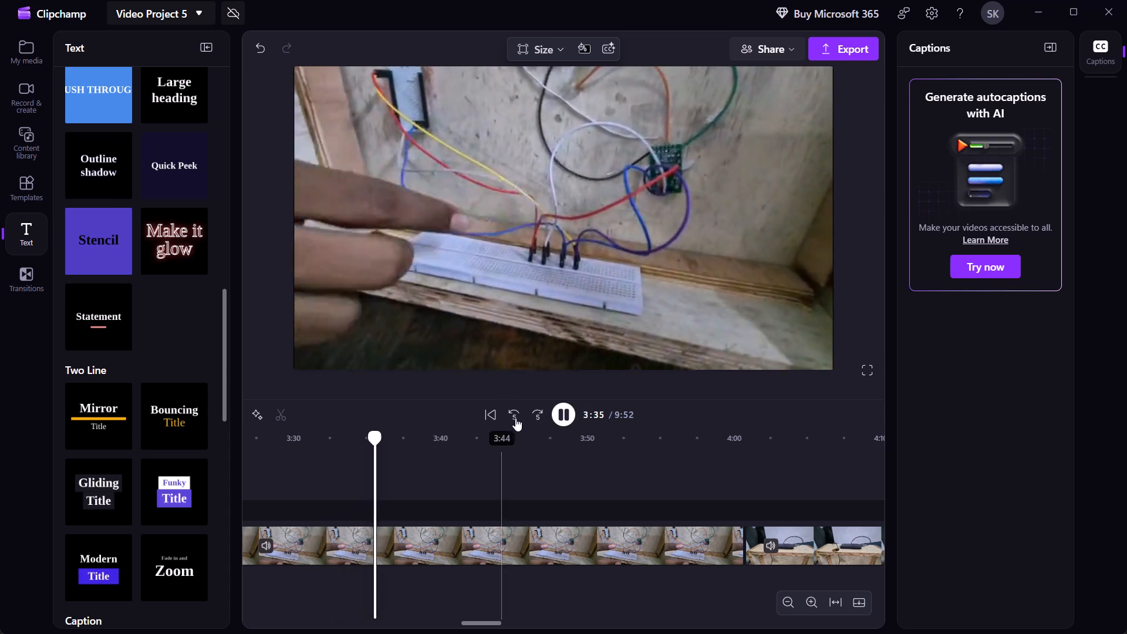
left_click(562, 413)
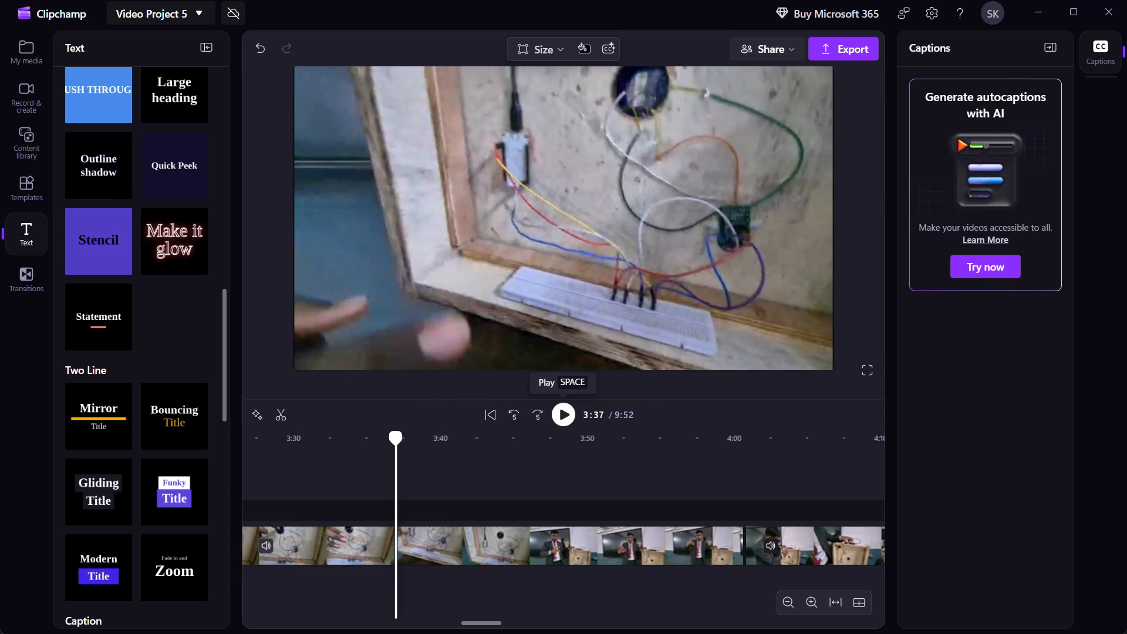
Connect the realme Buds T300 over Bluetooth and briefly play the project from 3:37.
left_click(1040, 629)
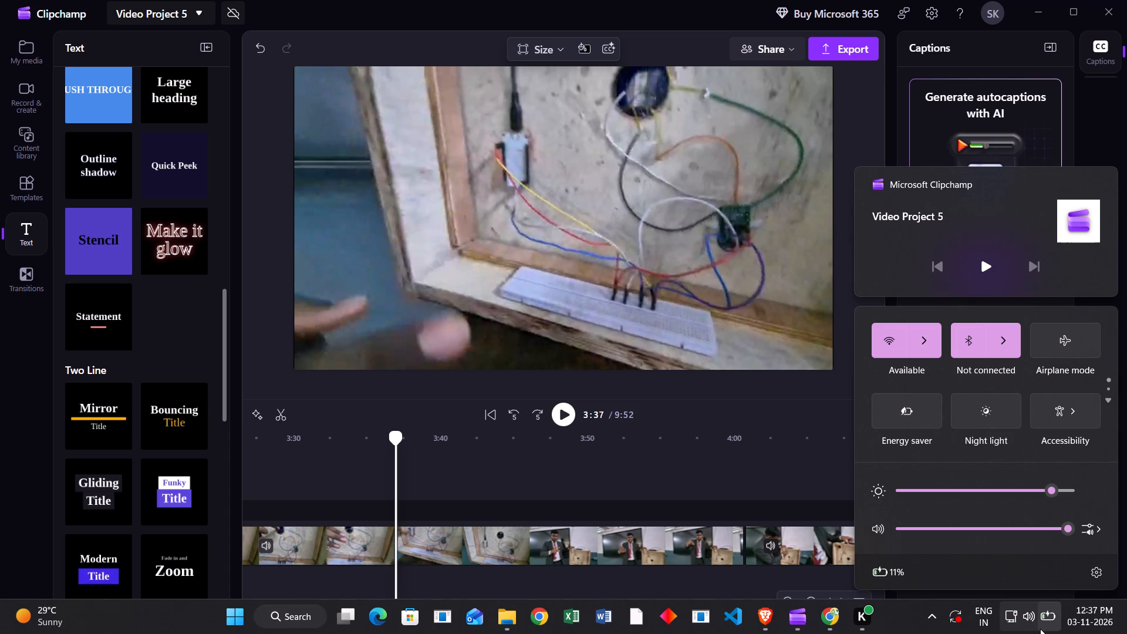
left_click(1008, 628)
left_click(1008, 628)
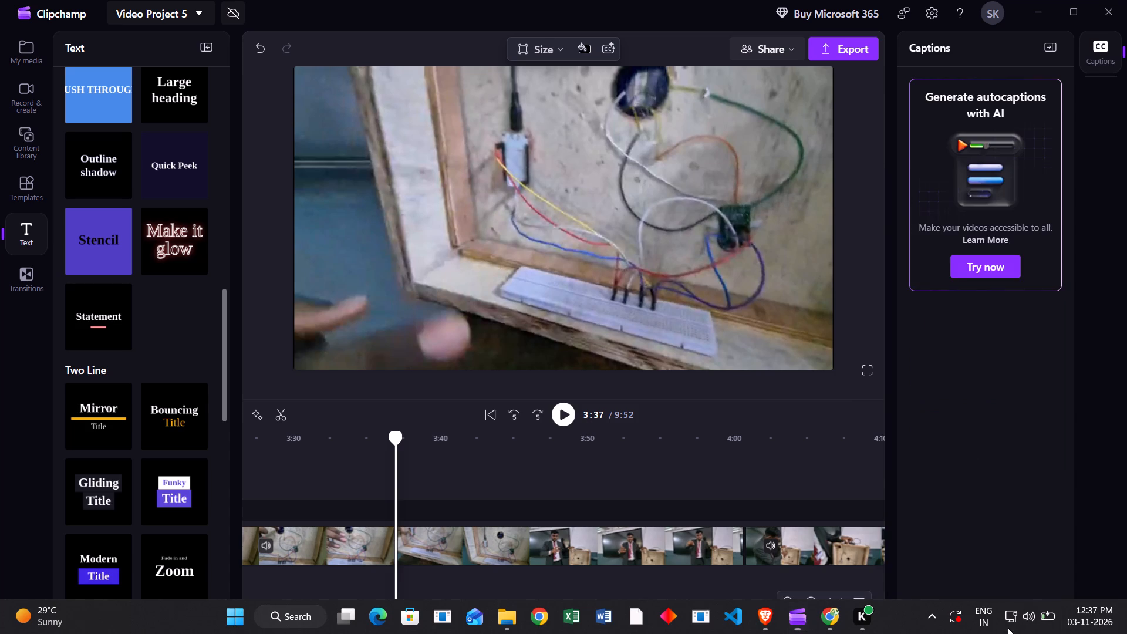
left_click(1001, 334)
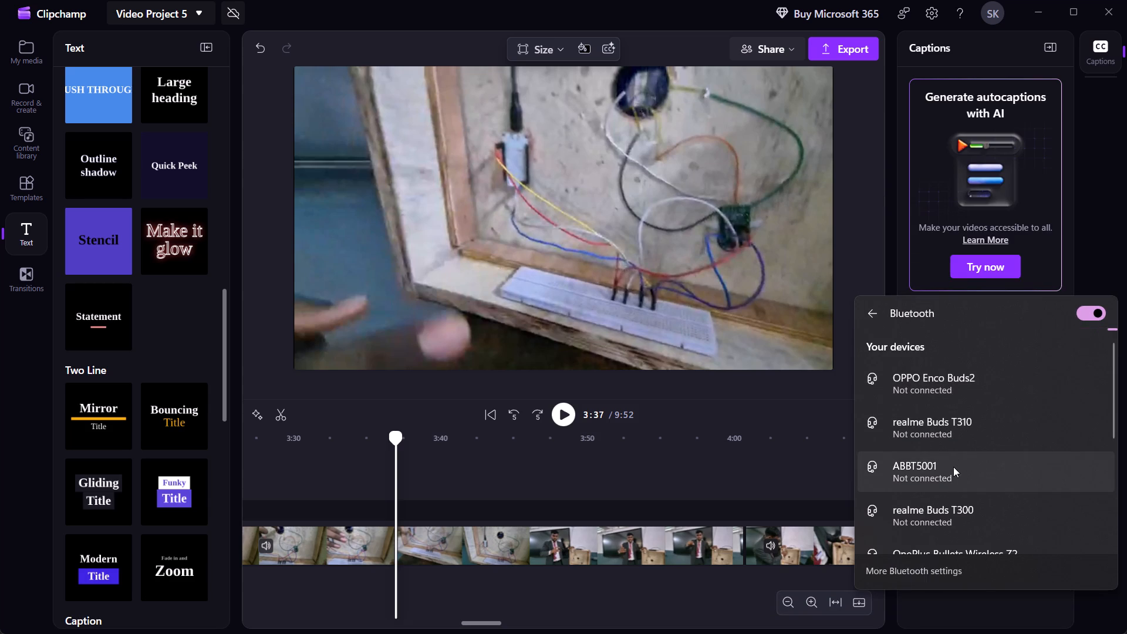
left_click(944, 501)
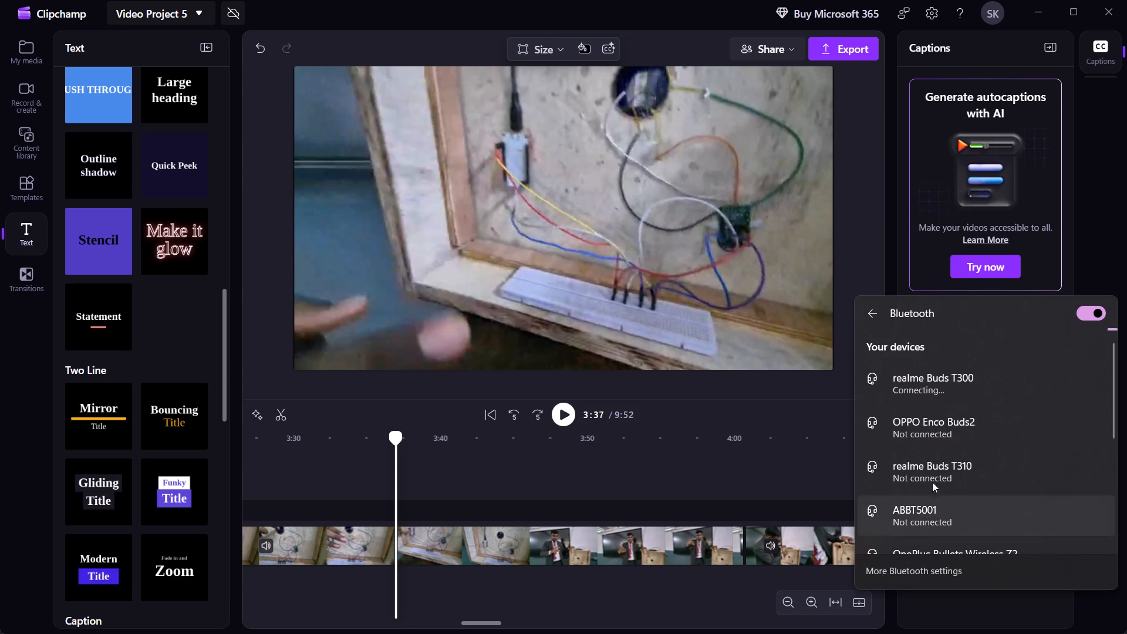
left_click(882, 316)
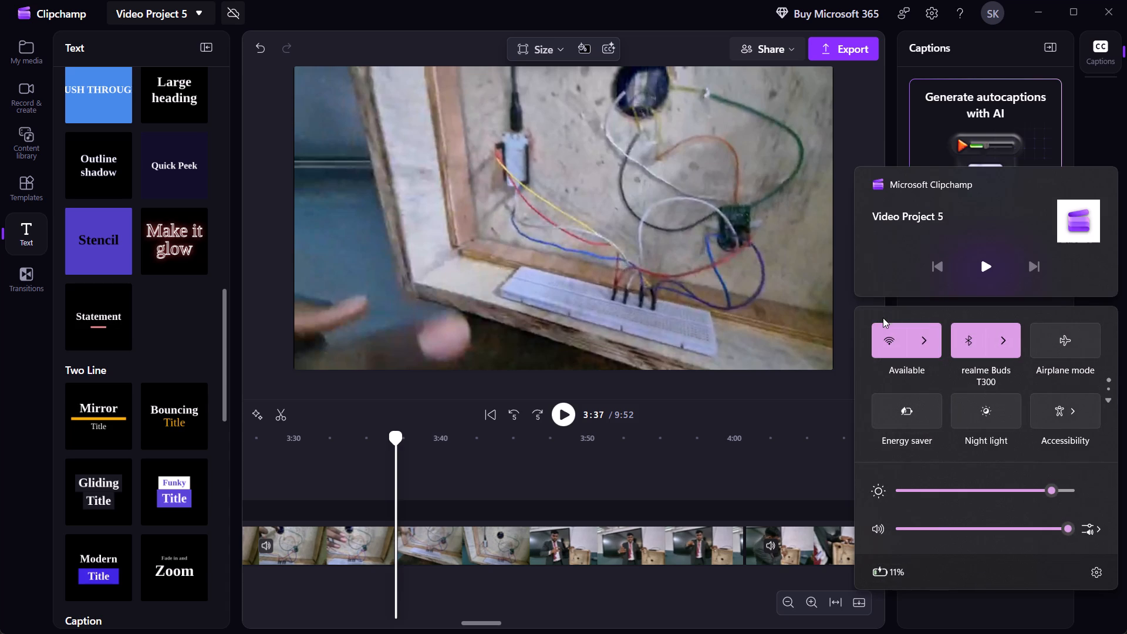
left_click(666, 269)
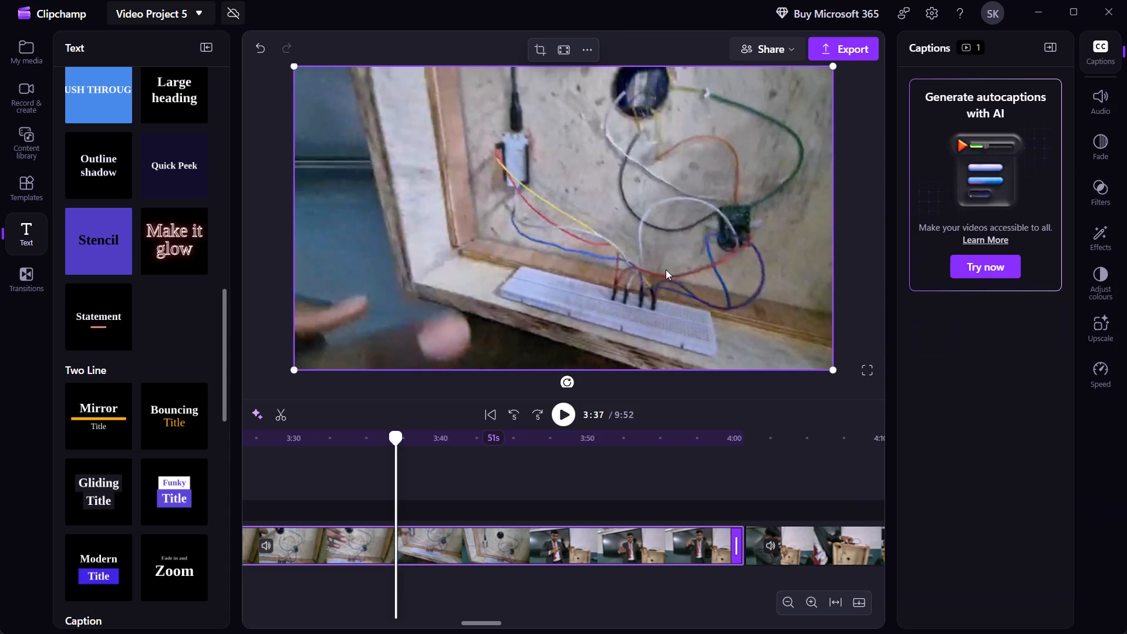
left_click(553, 417)
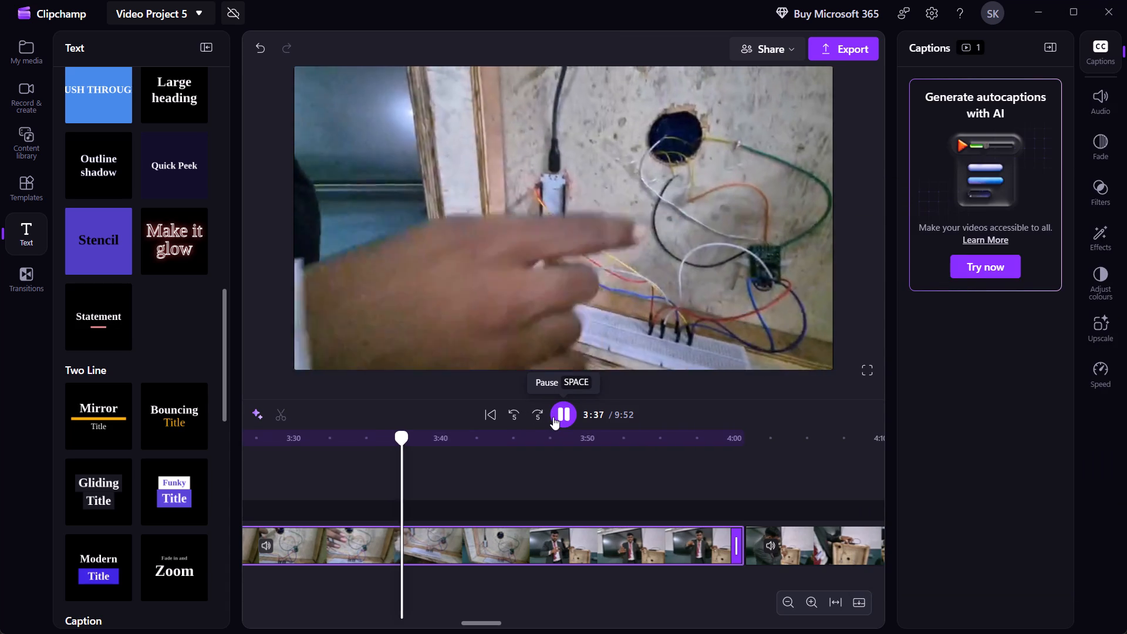
left_click(553, 417)
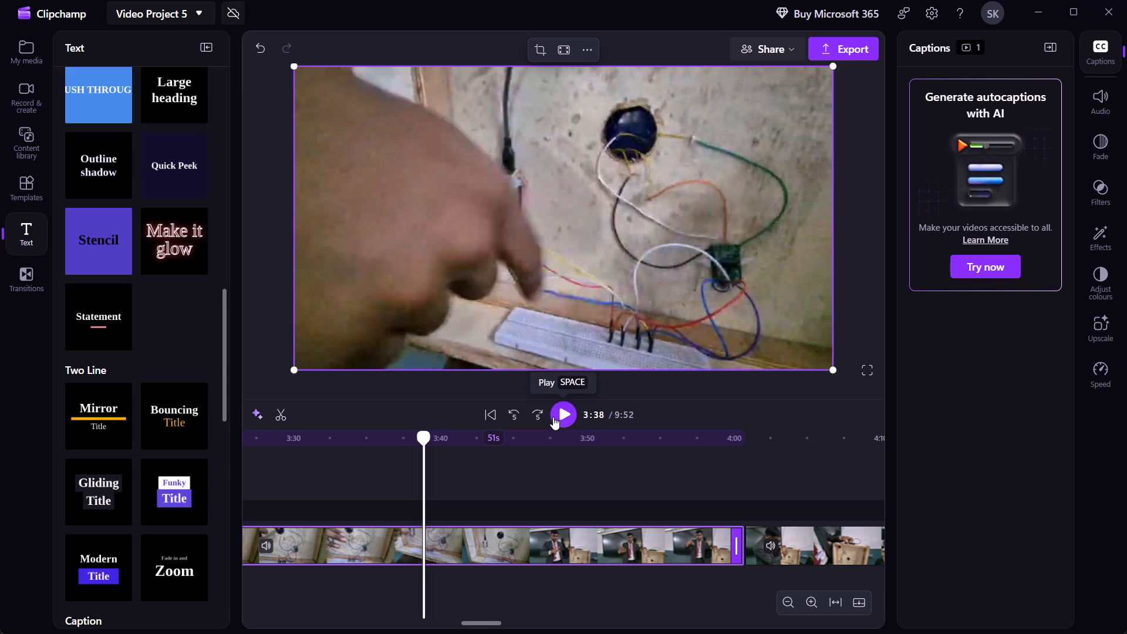
Review the hardware demonstration from 3:38 in short stretches of playback, pausing at 3:45.
left_click(559, 417)
left_click(559, 417)
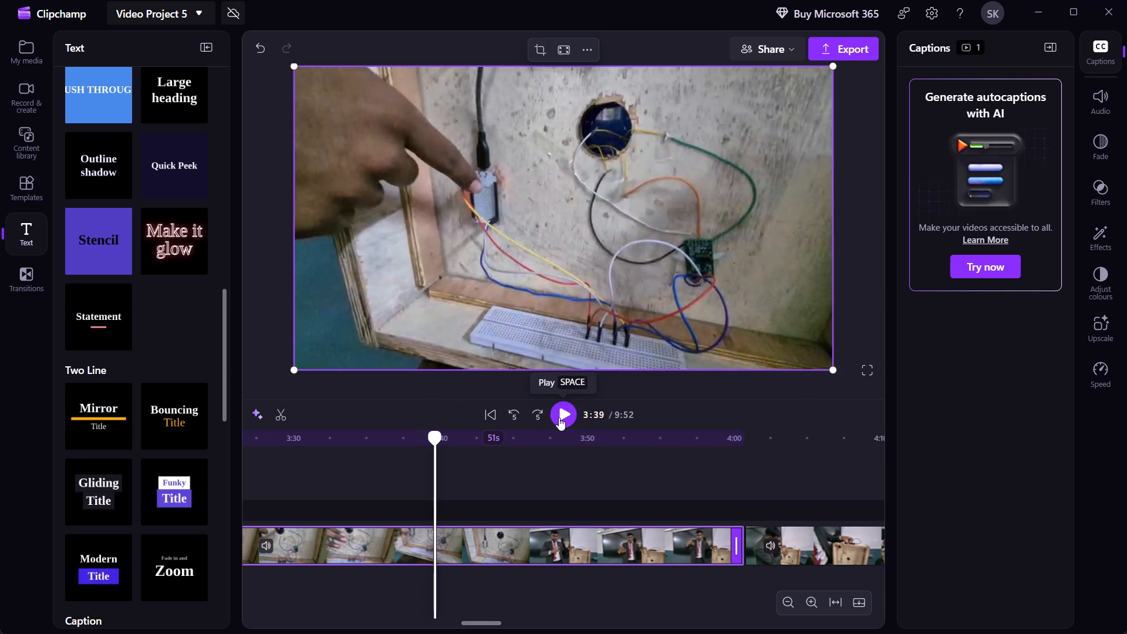
left_click(559, 417)
left_click(559, 417)
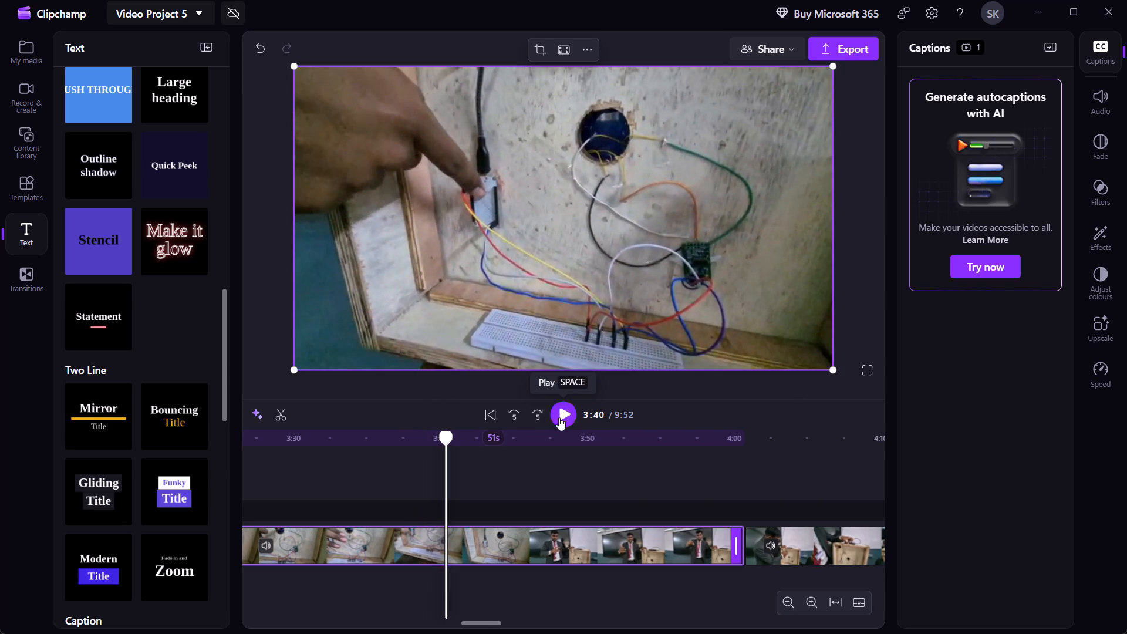
left_click(559, 417)
left_click(559, 417)
left_click(559, 417)
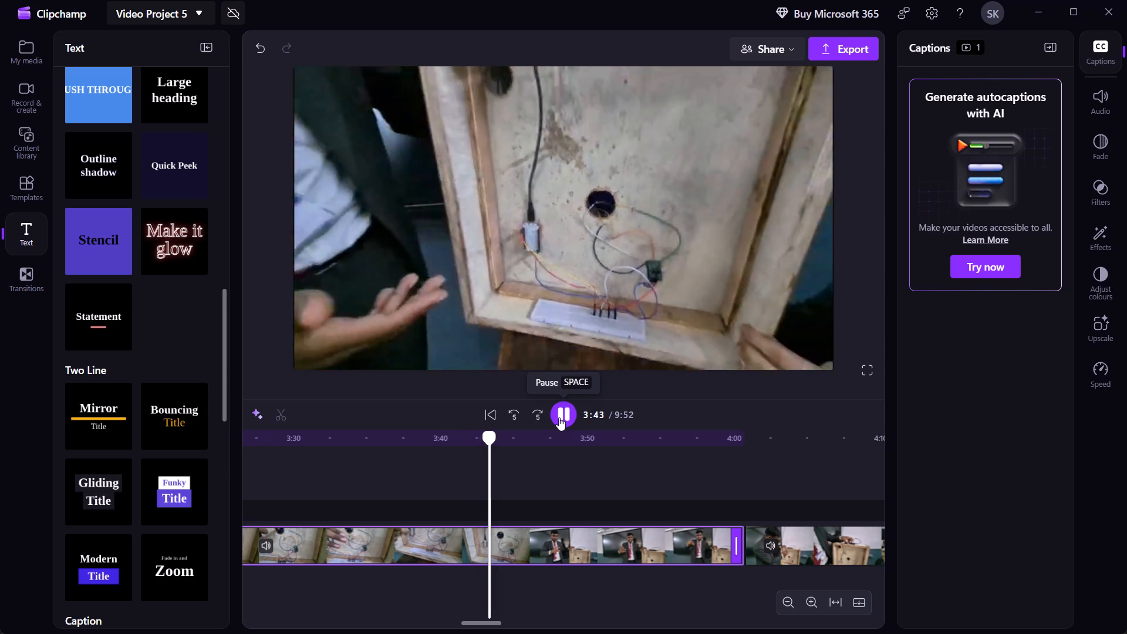
left_click(559, 417)
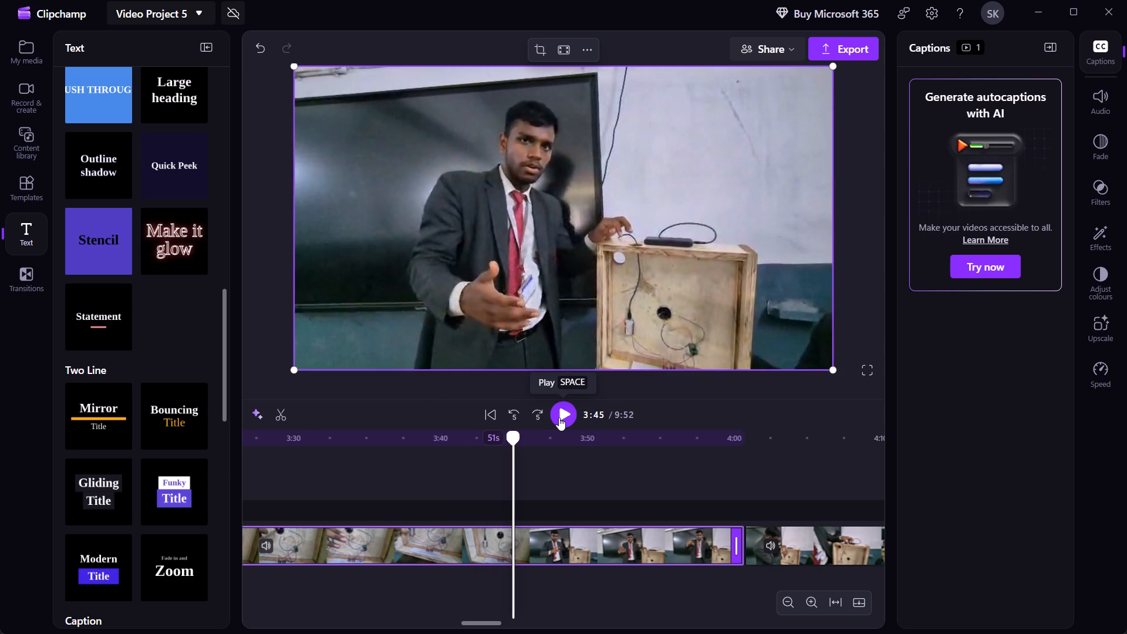
Check the Bluetooth earbuds' connection in the system quick settings, and review the presenter's explanation from 3:45 to about 3:48 in short stretches.
left_click(1043, 621)
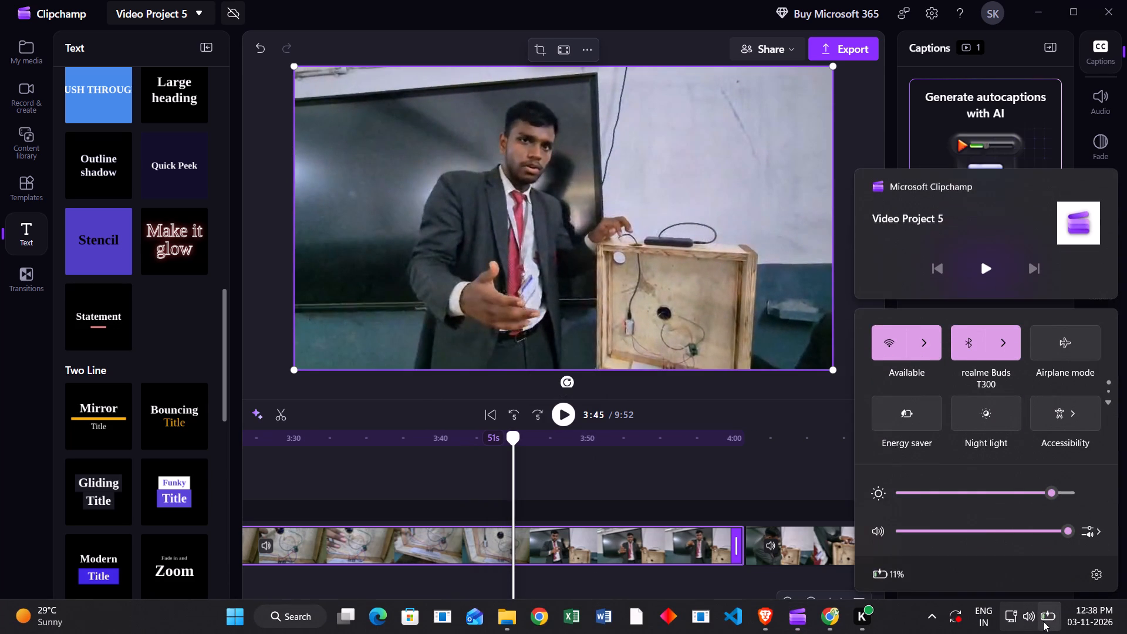
left_click(565, 414)
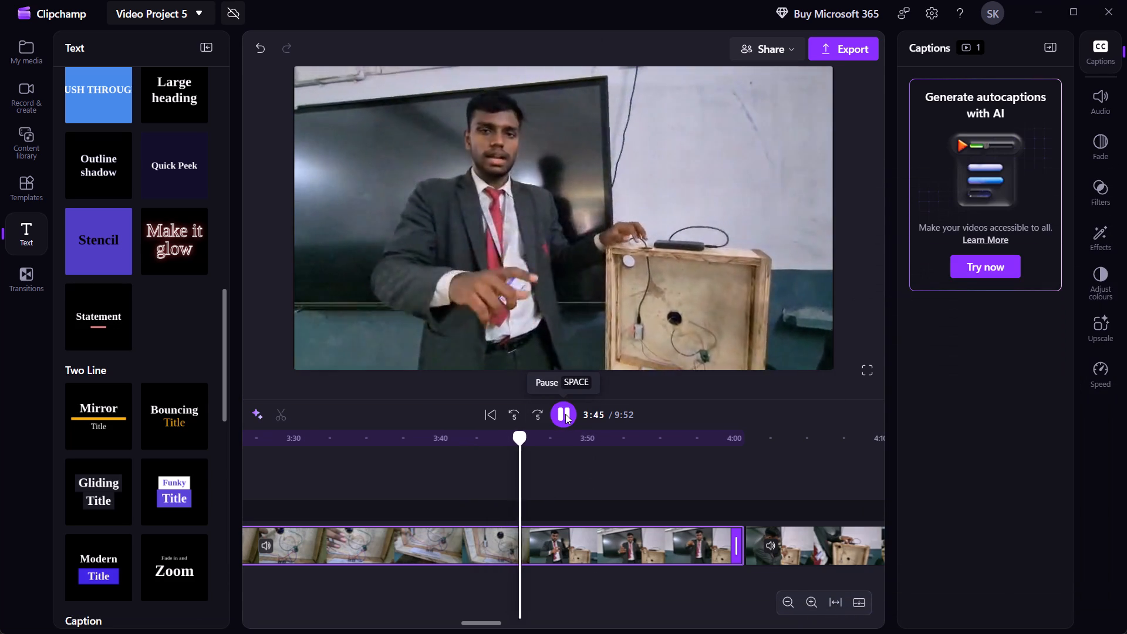
left_click(565, 414)
left_click(565, 414)
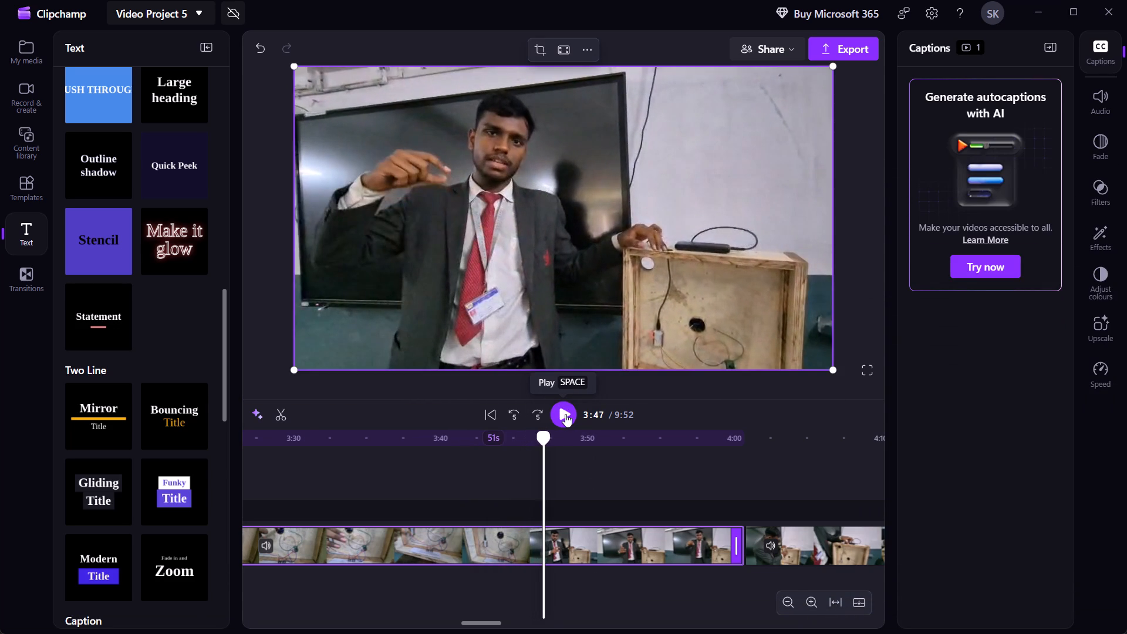
left_click(565, 414)
left_click(565, 414)
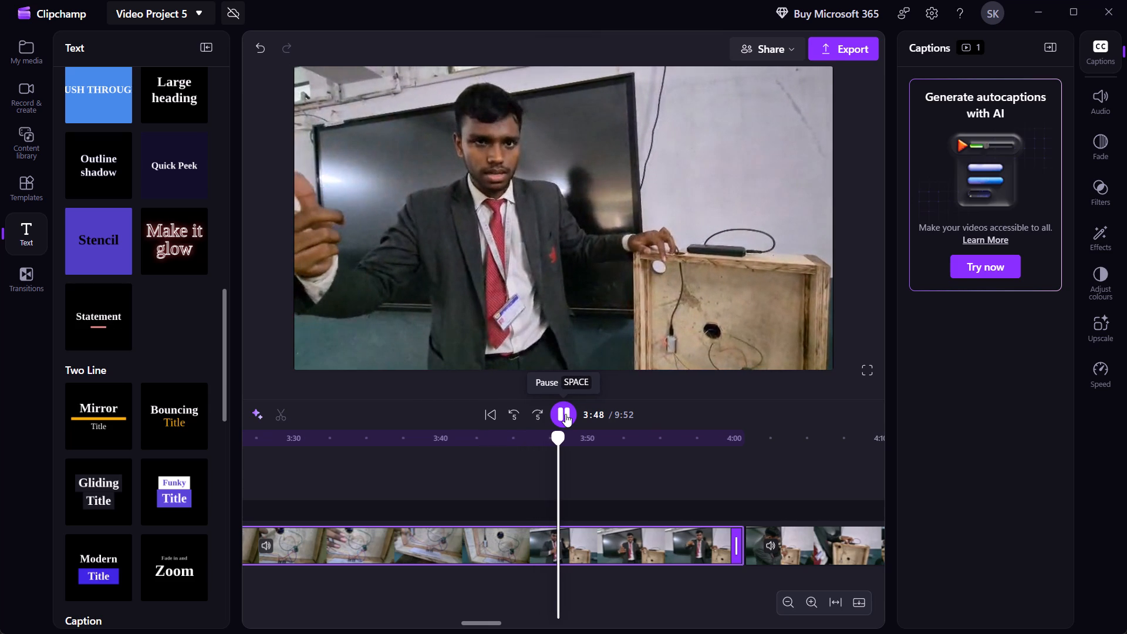
left_click(565, 414)
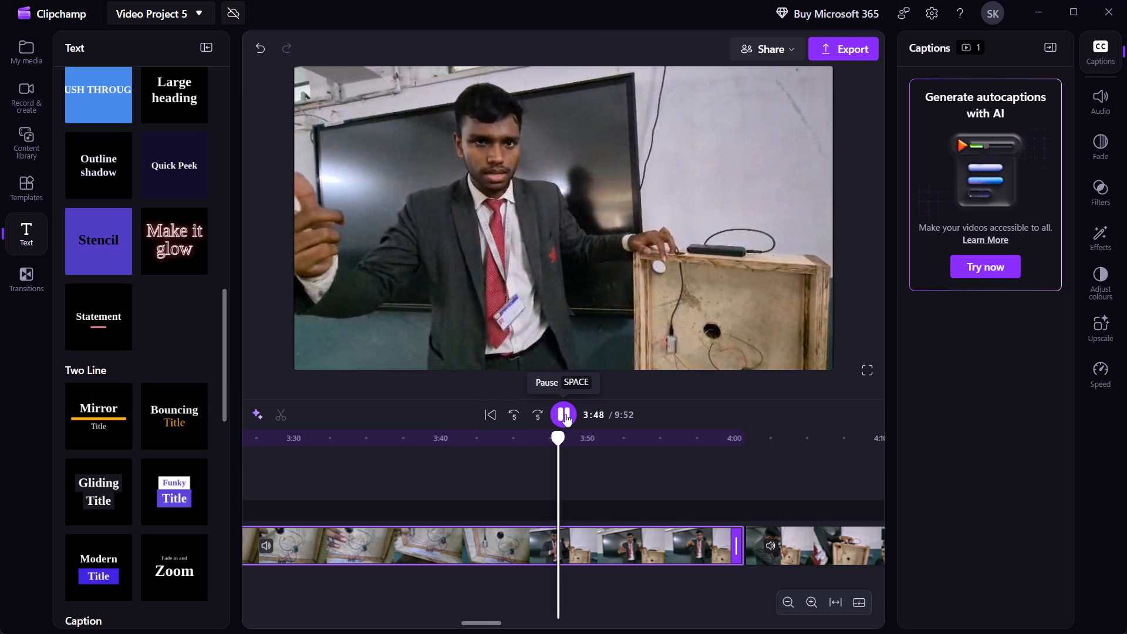
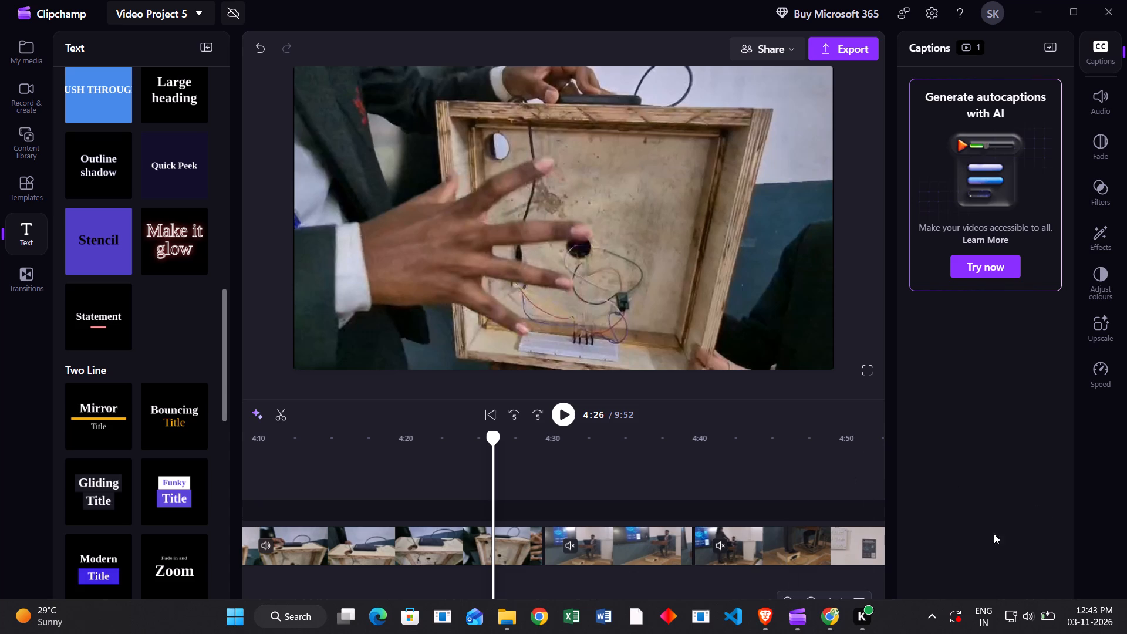
Play the video from 4:26 and look over the remaining clips up to the end of the timeline.
left_click(558, 412)
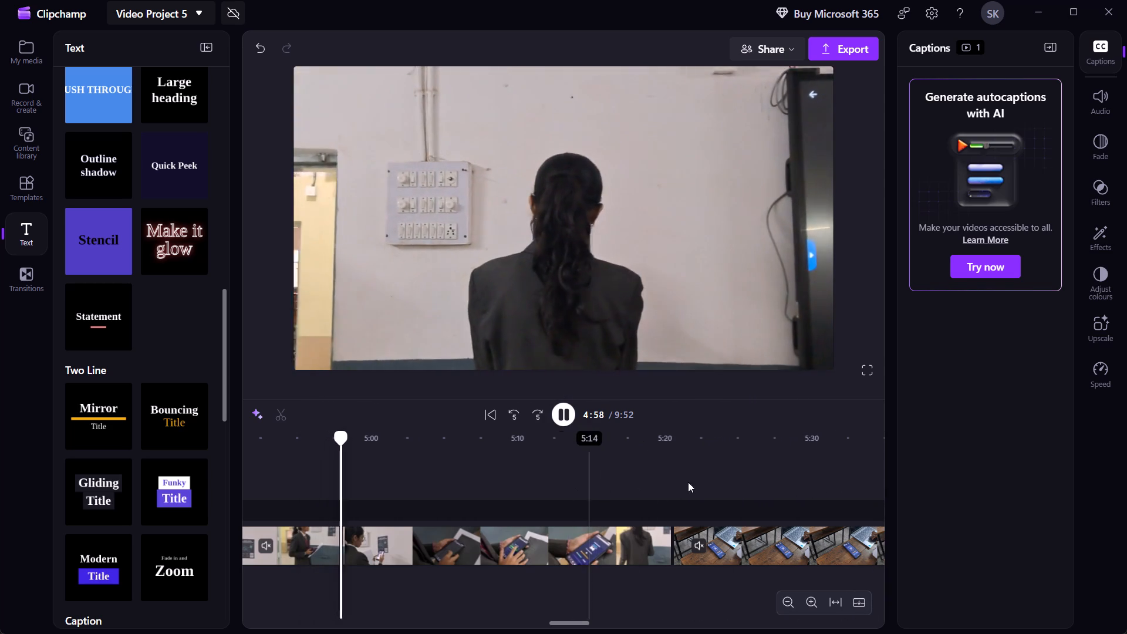
left_click(765, 487)
scroll(765, 487, "left", 11)
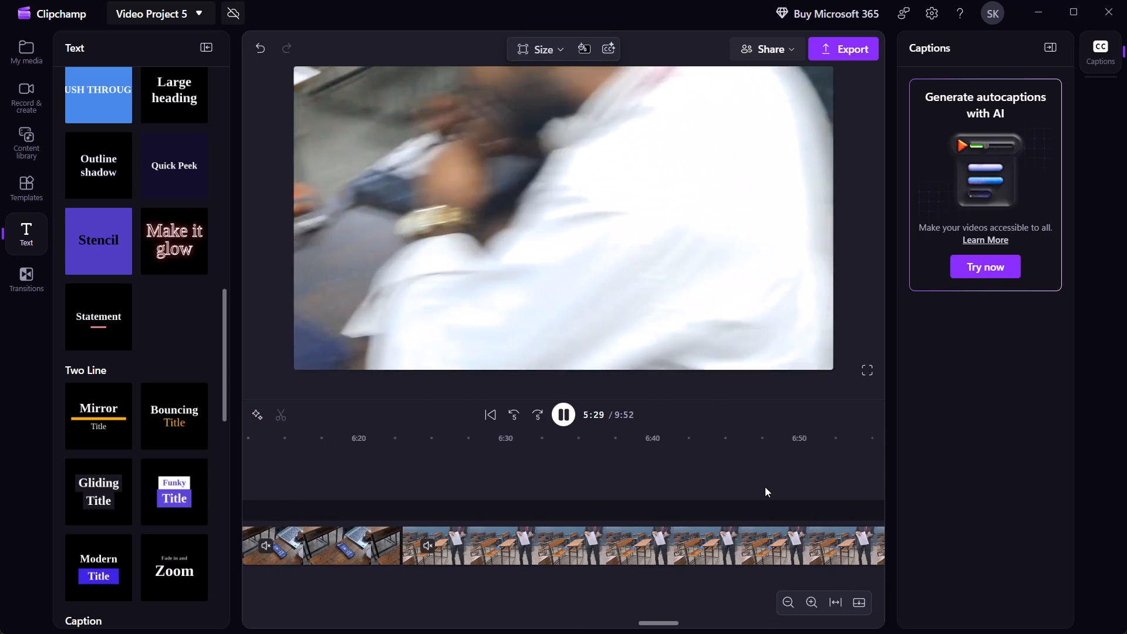
scroll(765, 487, "left", 9)
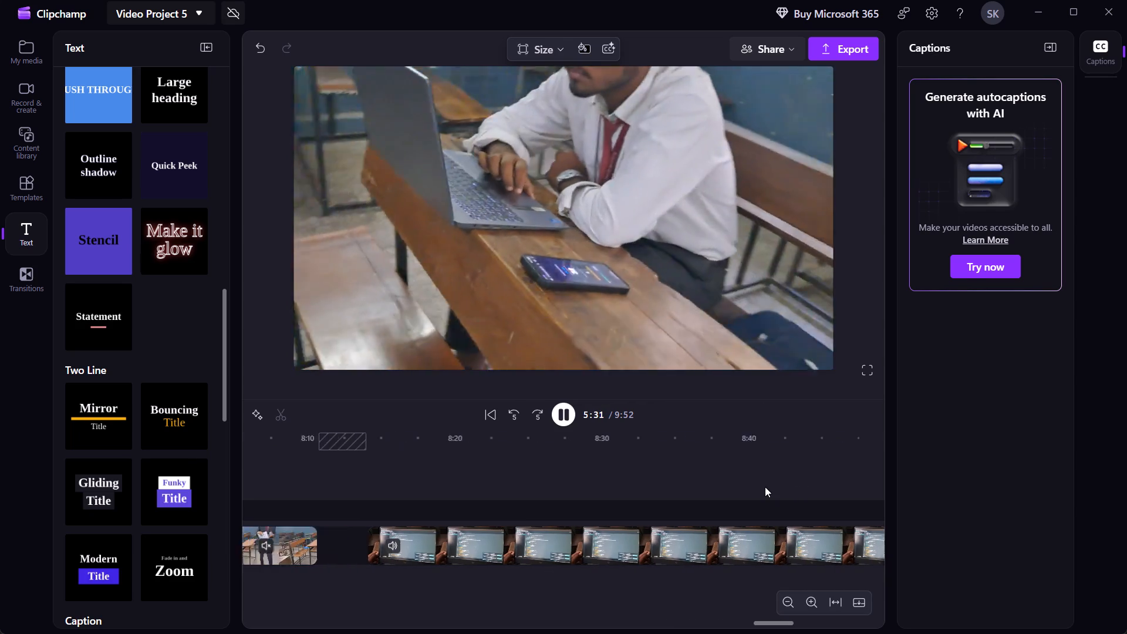
scroll(765, 487, "left", 10)
Pause playback in the empty gap at about 8:14 and add a Mirror two-line title there.
scroll(765, 487, "right", 3)
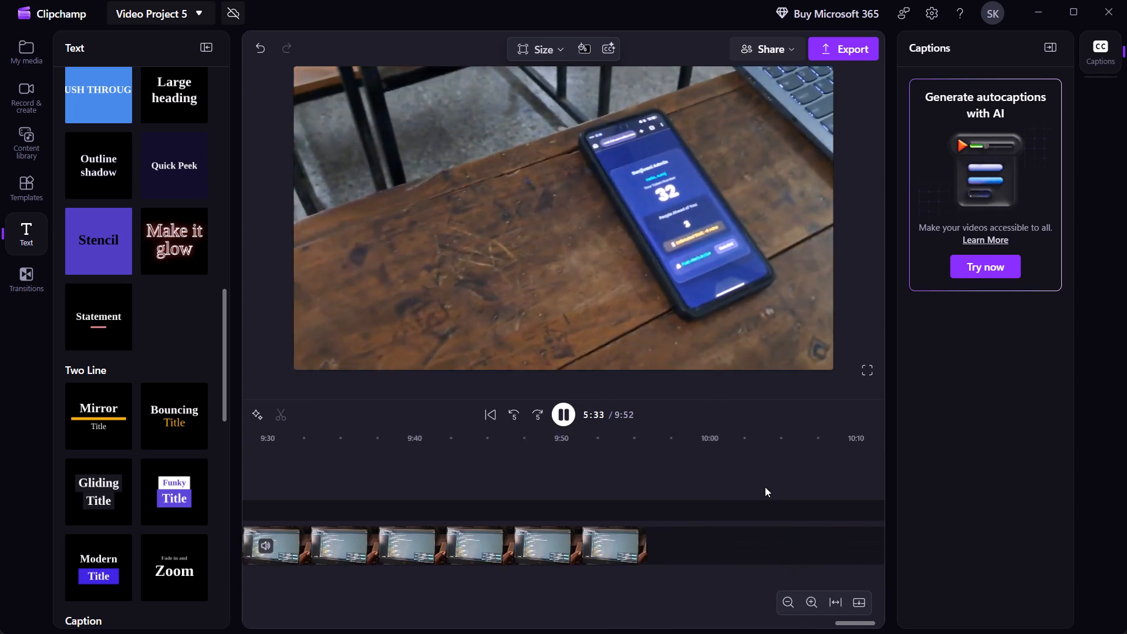
scroll(765, 487, "right", 7)
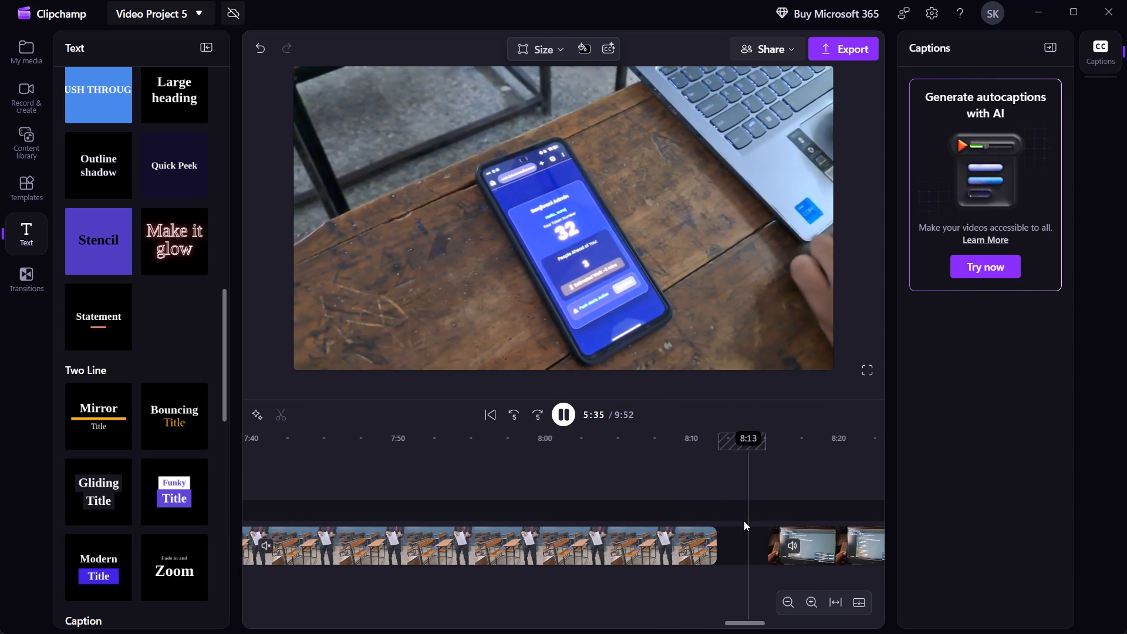
left_click(741, 503)
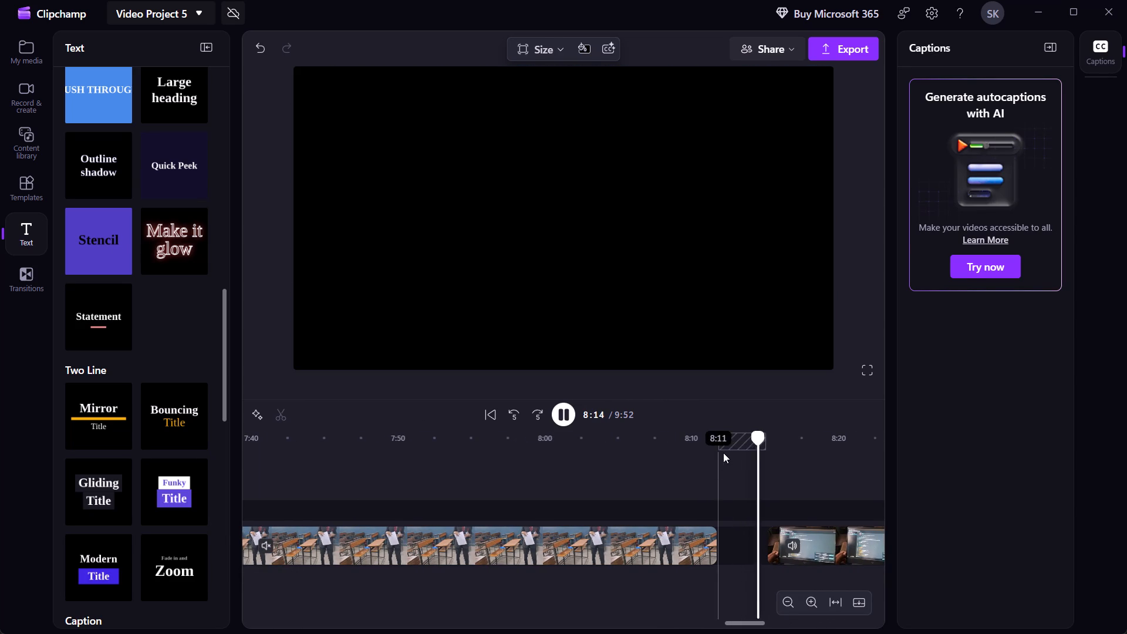
left_click(724, 452)
left_click(680, 444)
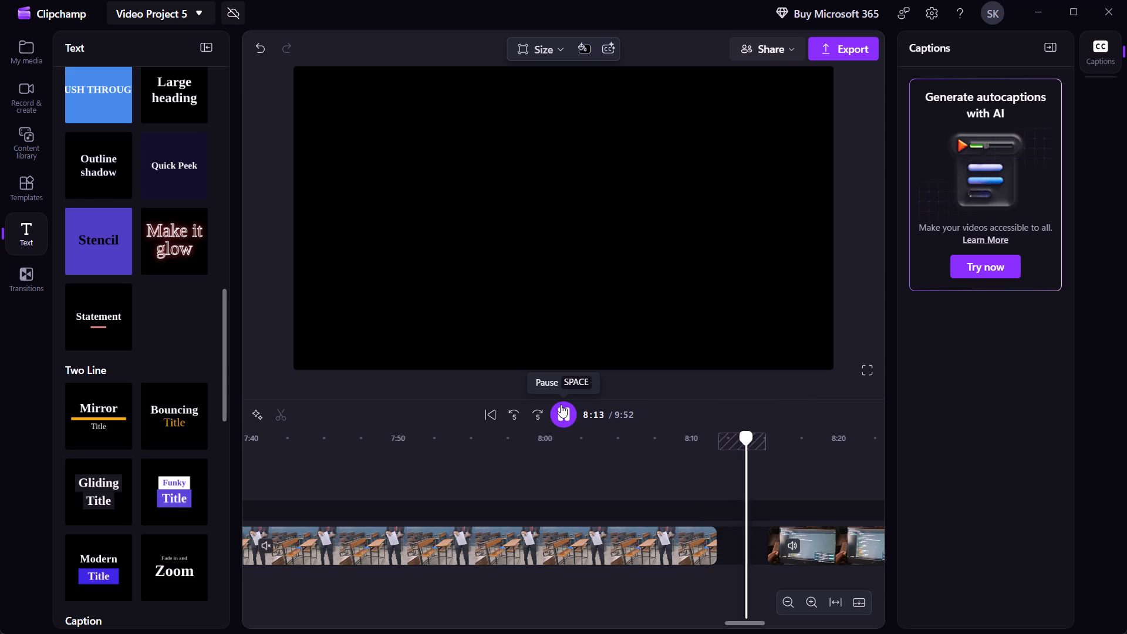
left_click(561, 404)
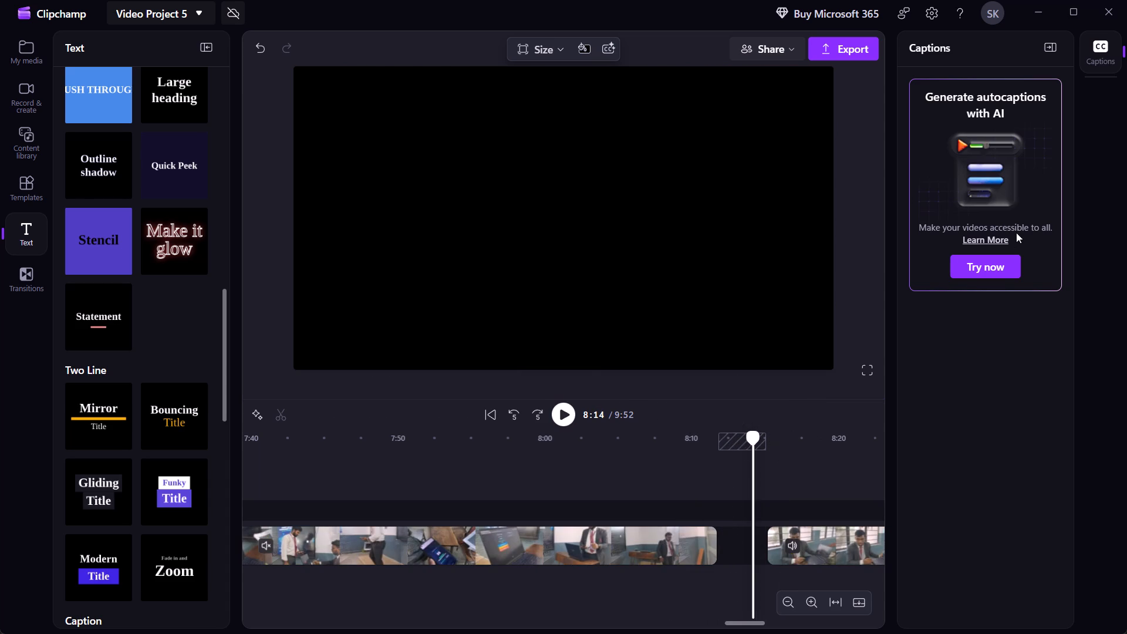
left_click(95, 417)
left_click(114, 440)
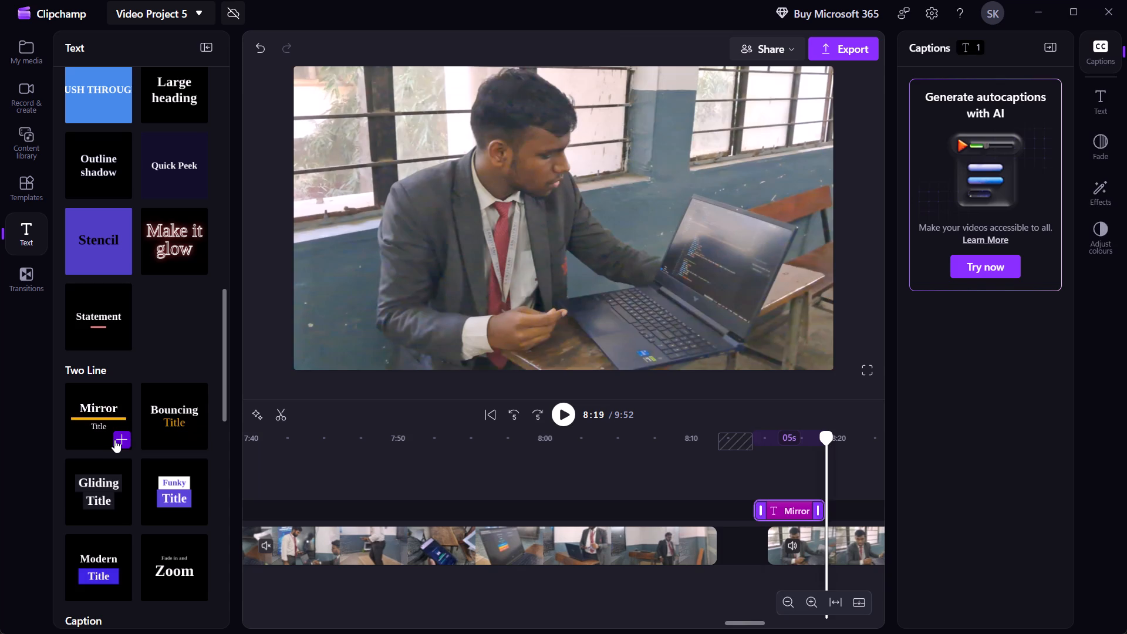
Move the Mirror title to start at the beginning of the gap at 8:11 and shorten it to about 3 seconds.
left_click_drag(777, 510, 743, 507)
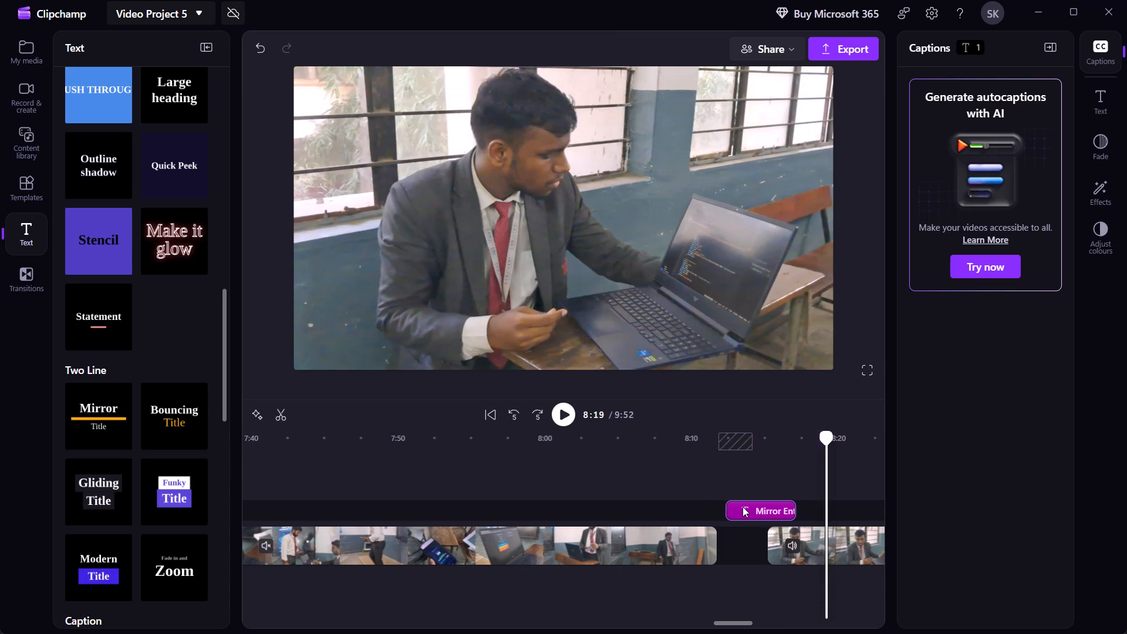
left_click_drag(743, 507, 733, 507)
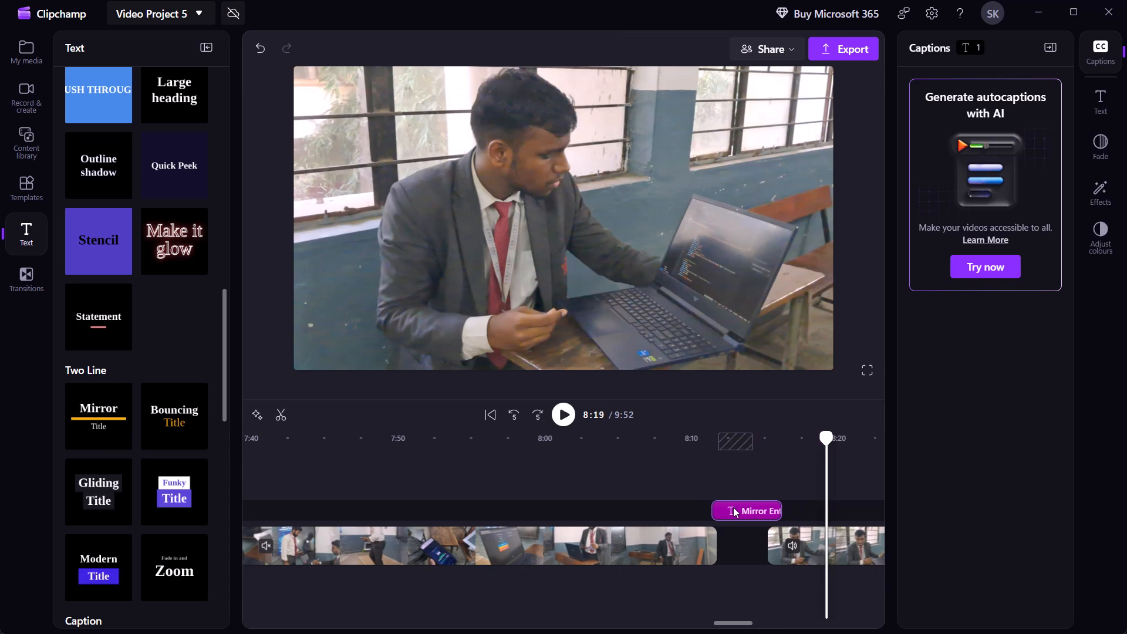
left_click_drag(733, 507, 748, 506)
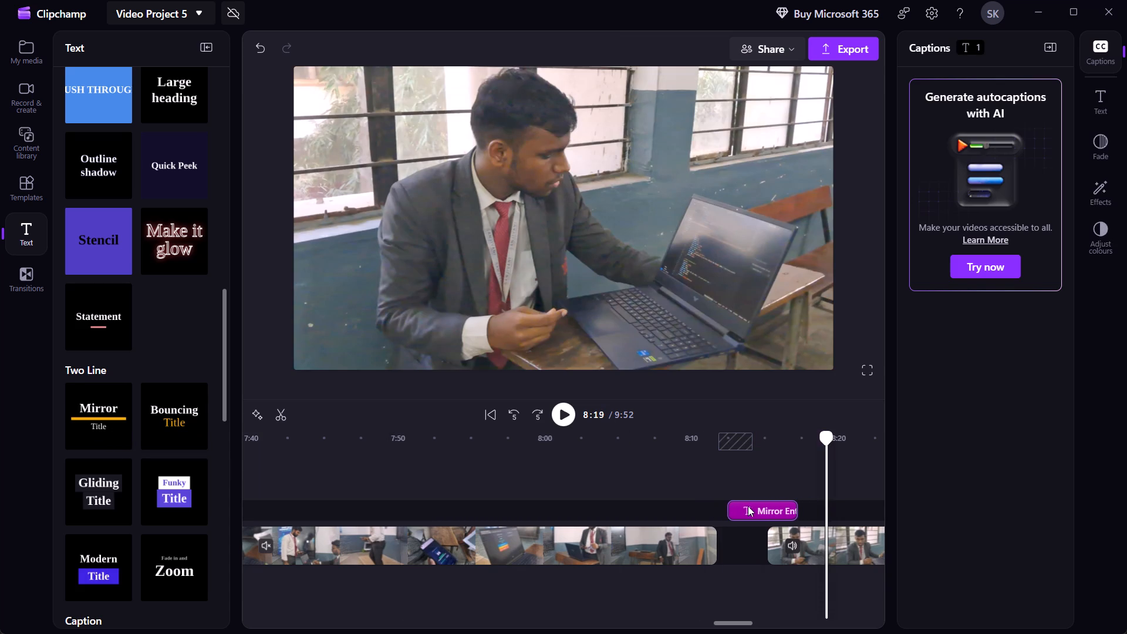
left_click_drag(748, 506, 739, 505)
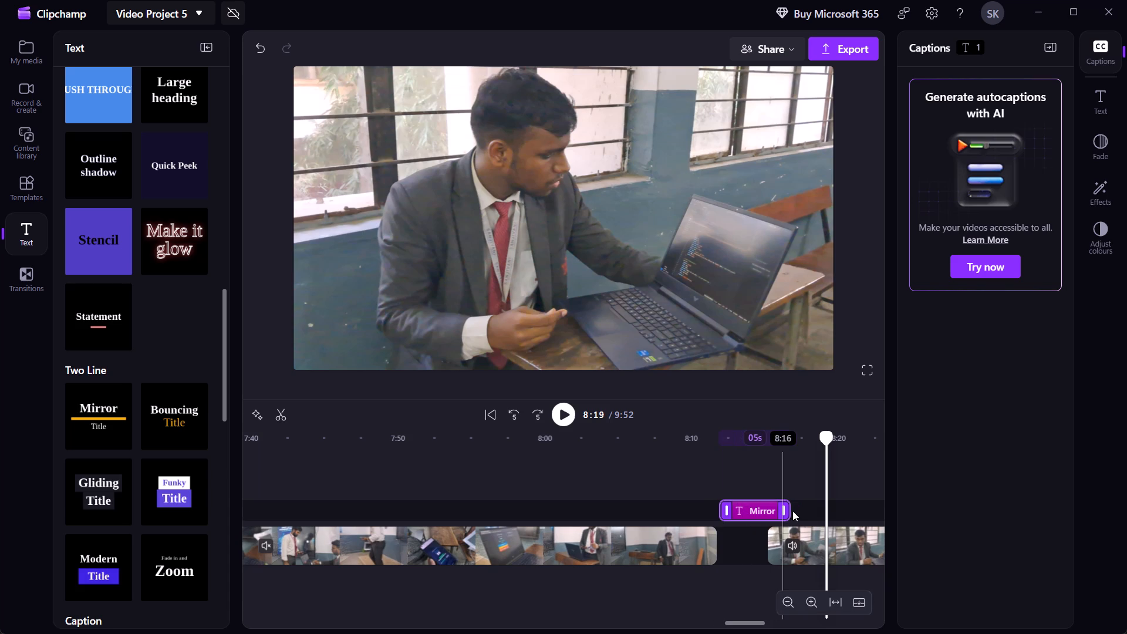
left_click_drag(786, 508, 771, 508)
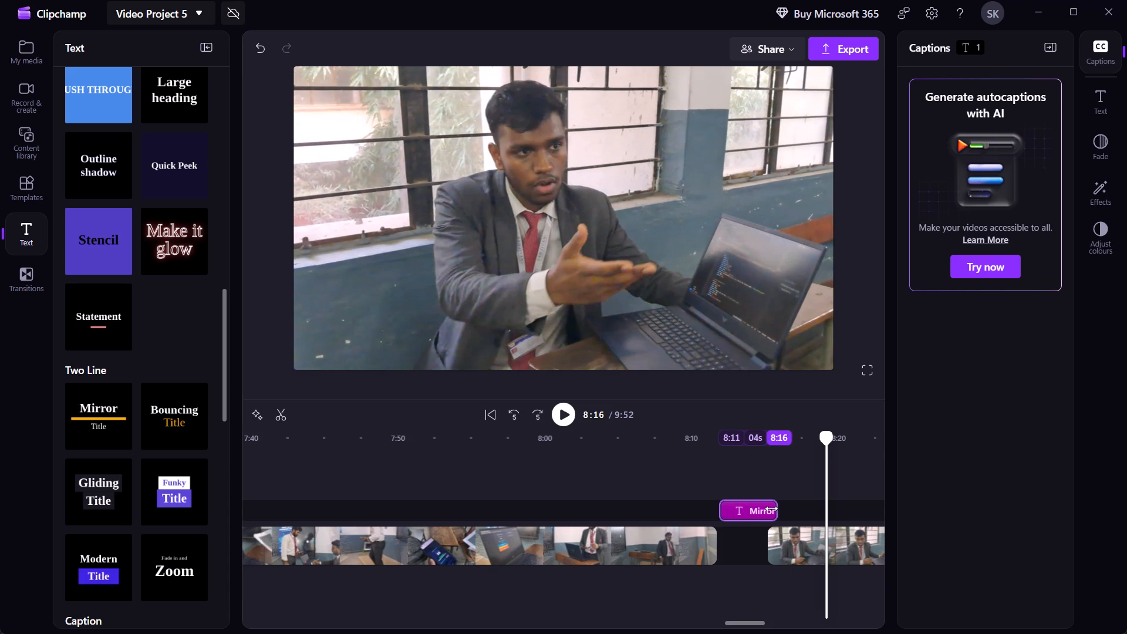
left_click_drag(771, 508, 762, 508)
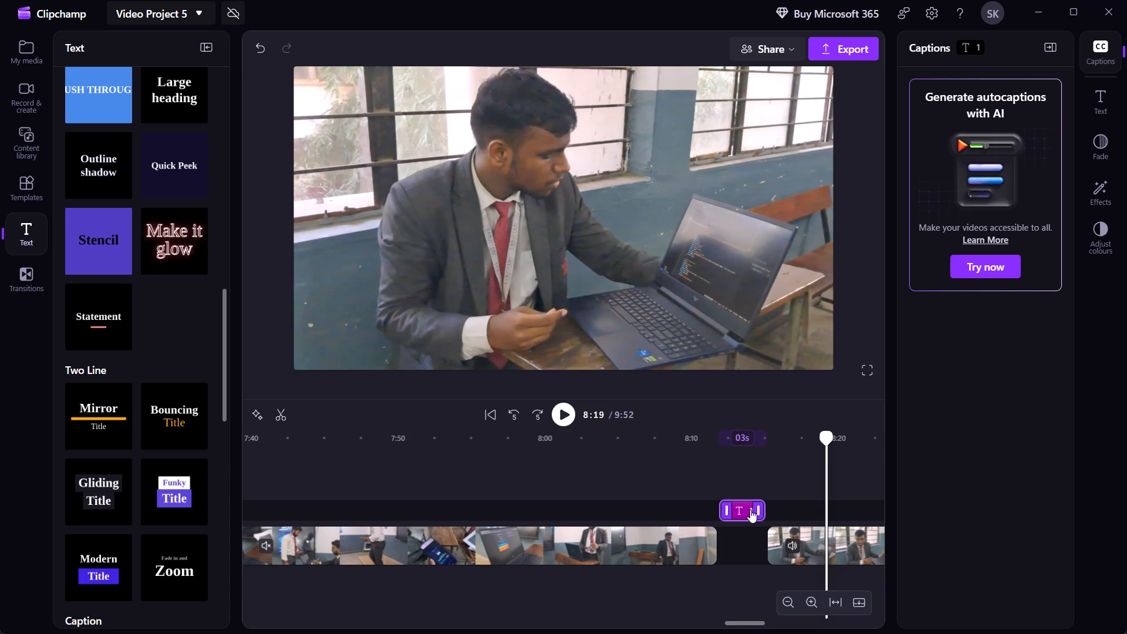
Replace the Mirror title's text with "Code" on the first line and "Demonstration" on the second.
left_click(747, 510)
left_click(743, 479)
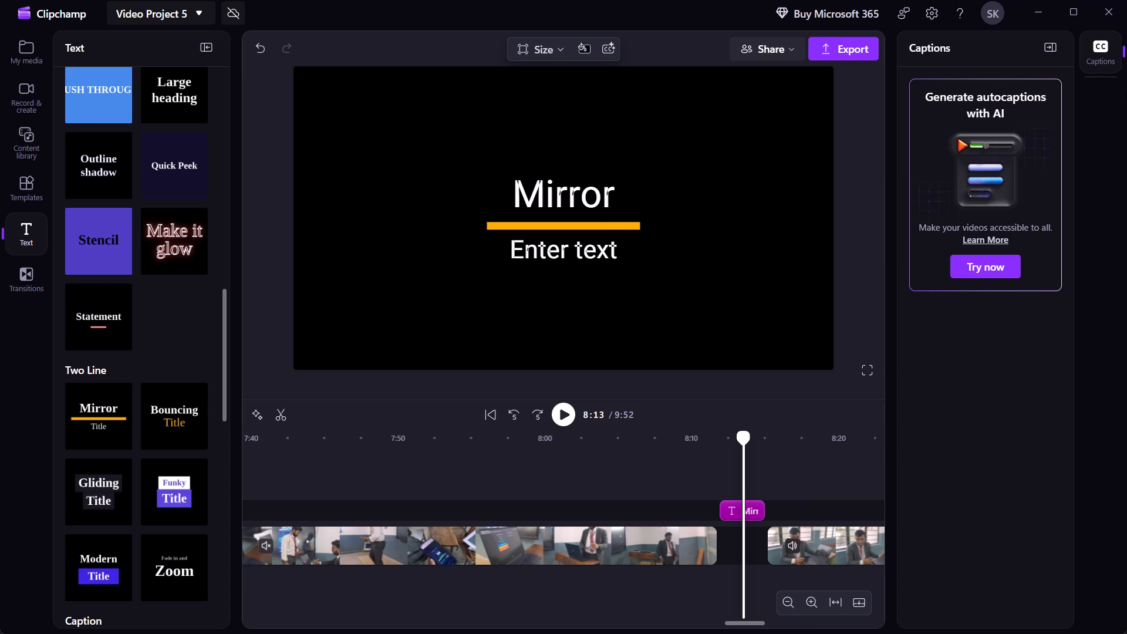
left_click(743, 501)
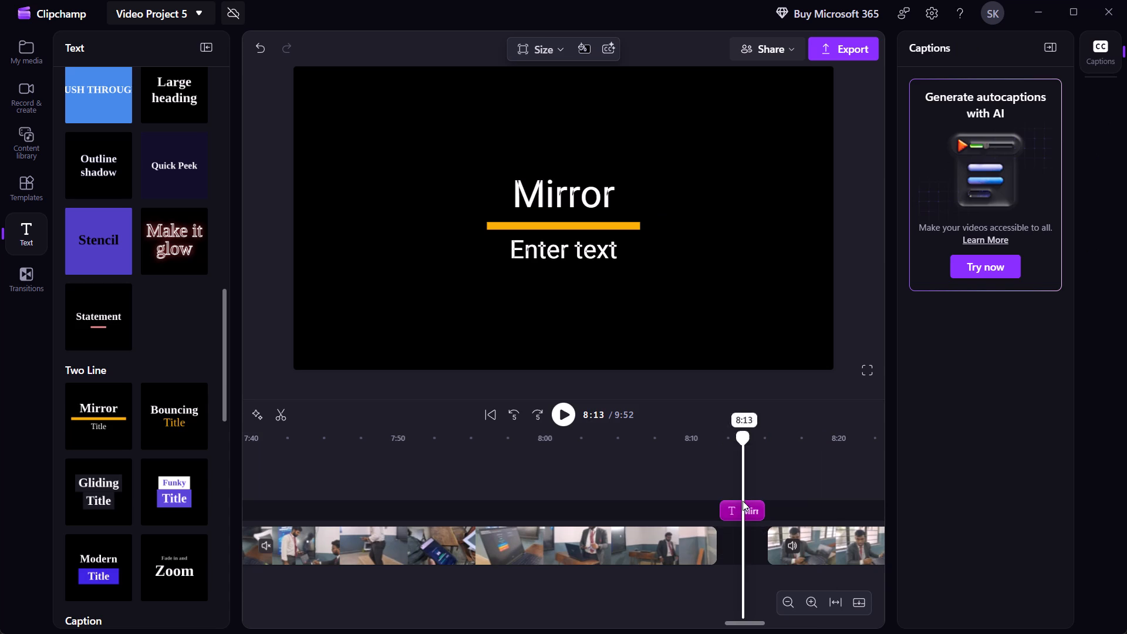
left_click(741, 503)
left_click(732, 506)
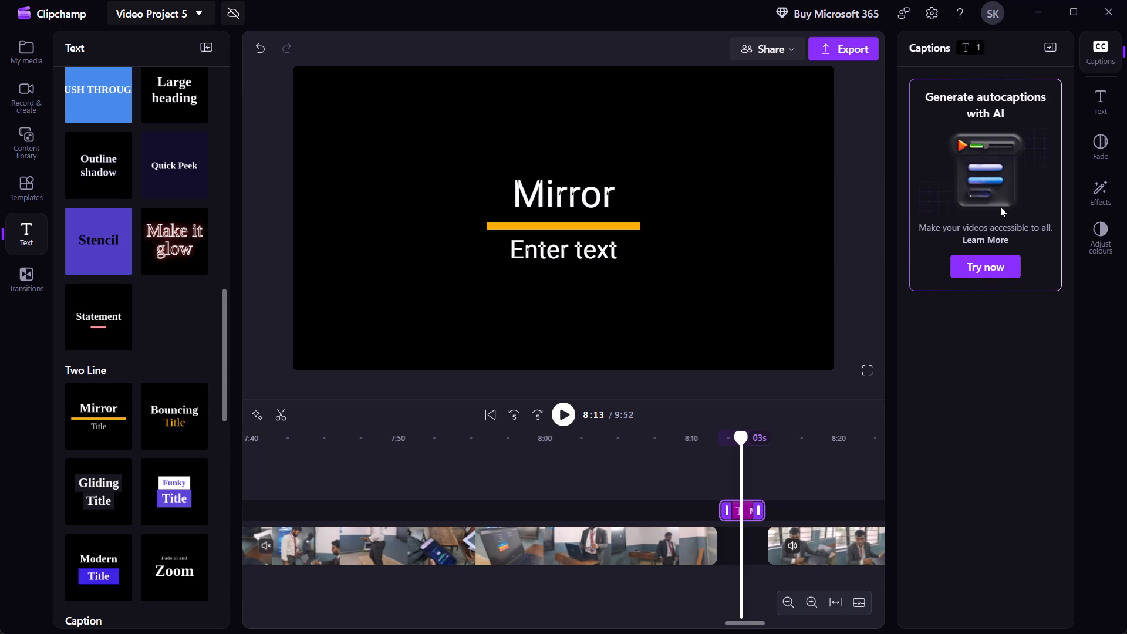
left_click(1109, 100)
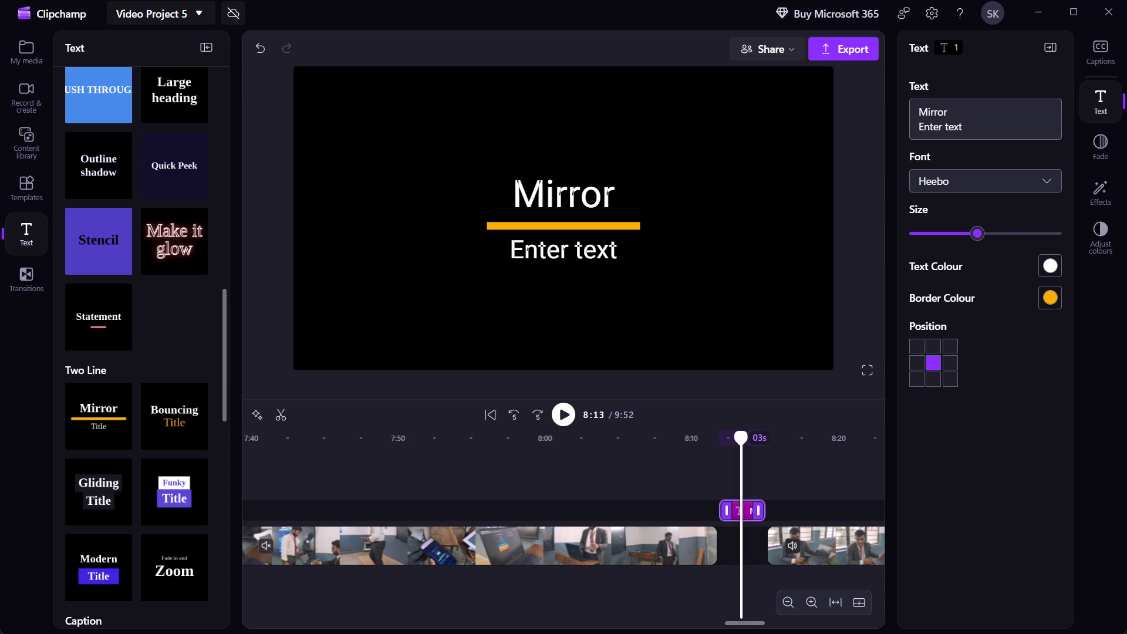
left_click(984, 116)
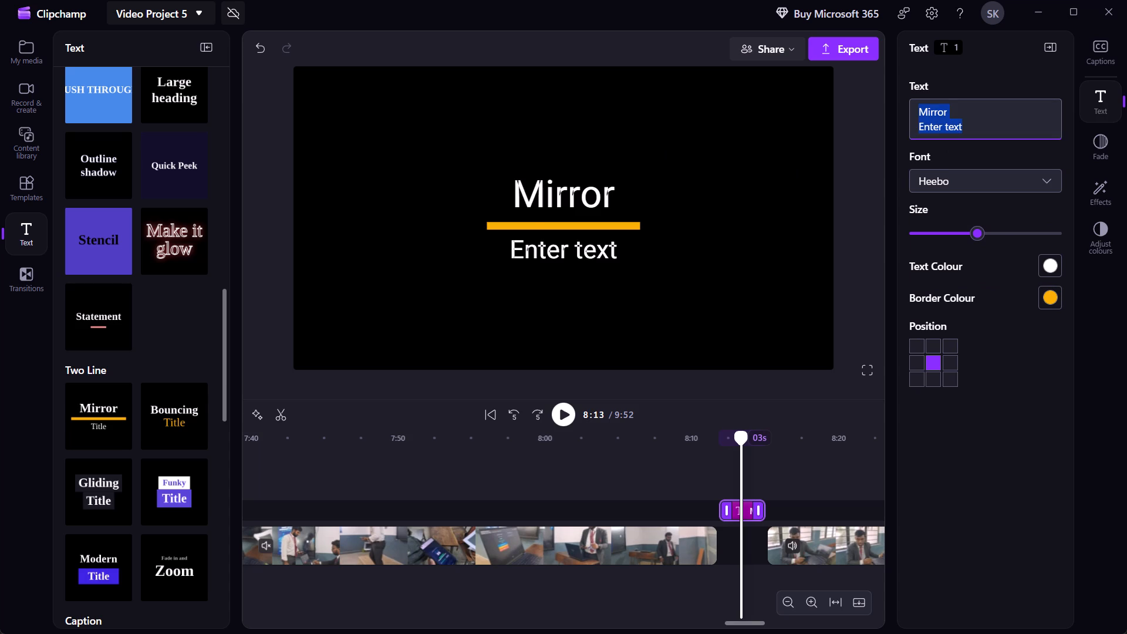
key("BackSpace")
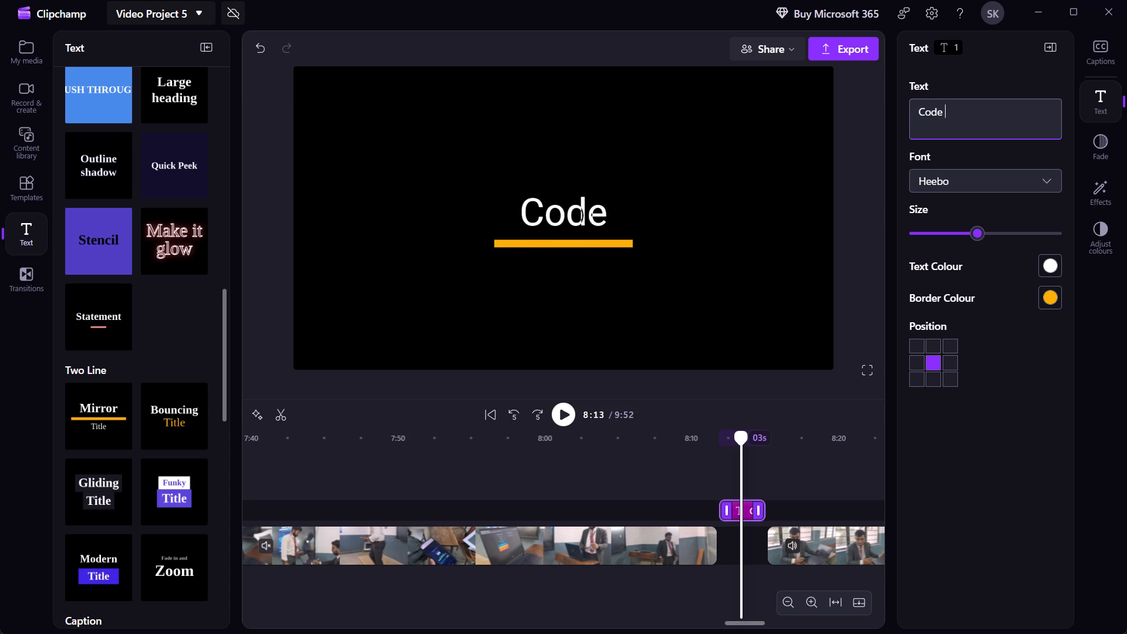
left_click(944, 128)
key("shift+Return")
type("demo")
key("BackSpace")
key("BackSpace")
key("BackSpace")
key("BackSpace")
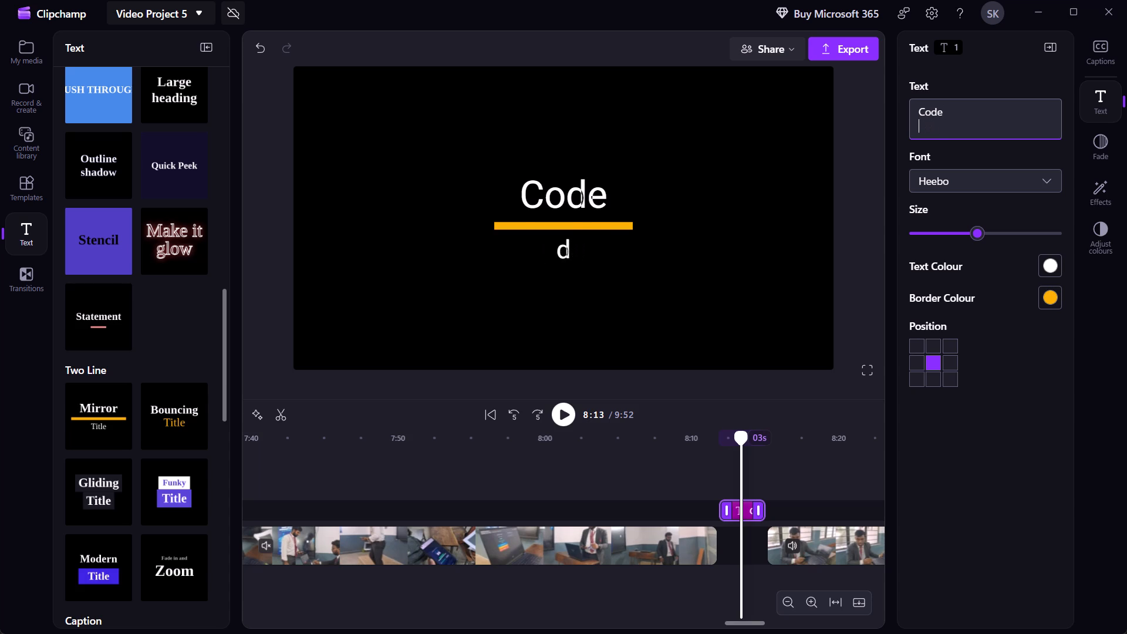
type("emonstration")
key("space")
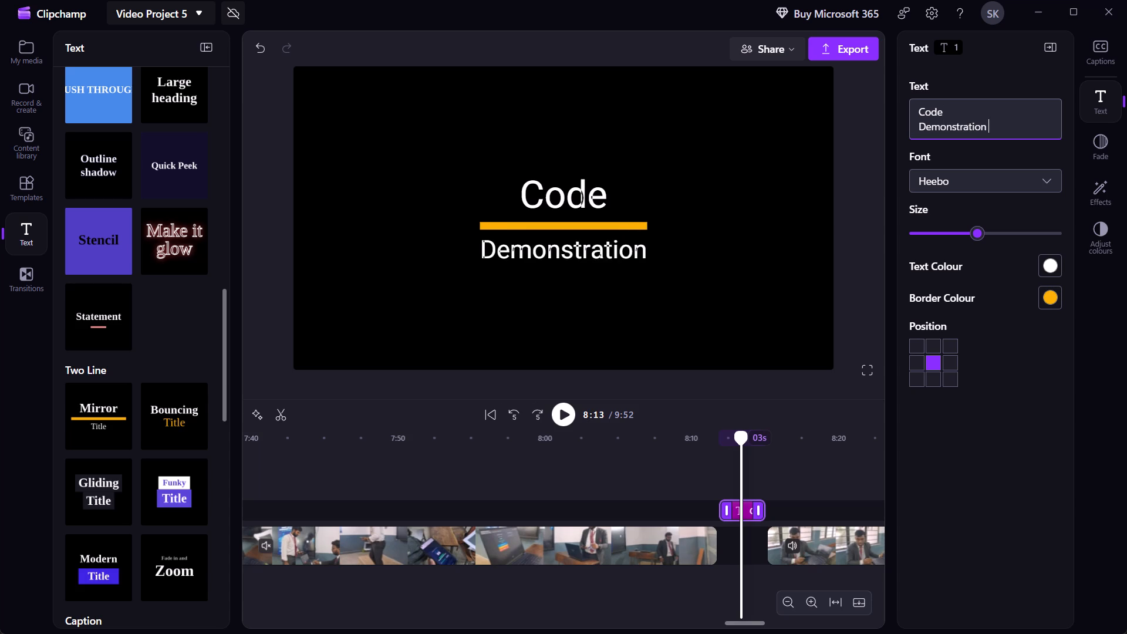
key("BackSpace")
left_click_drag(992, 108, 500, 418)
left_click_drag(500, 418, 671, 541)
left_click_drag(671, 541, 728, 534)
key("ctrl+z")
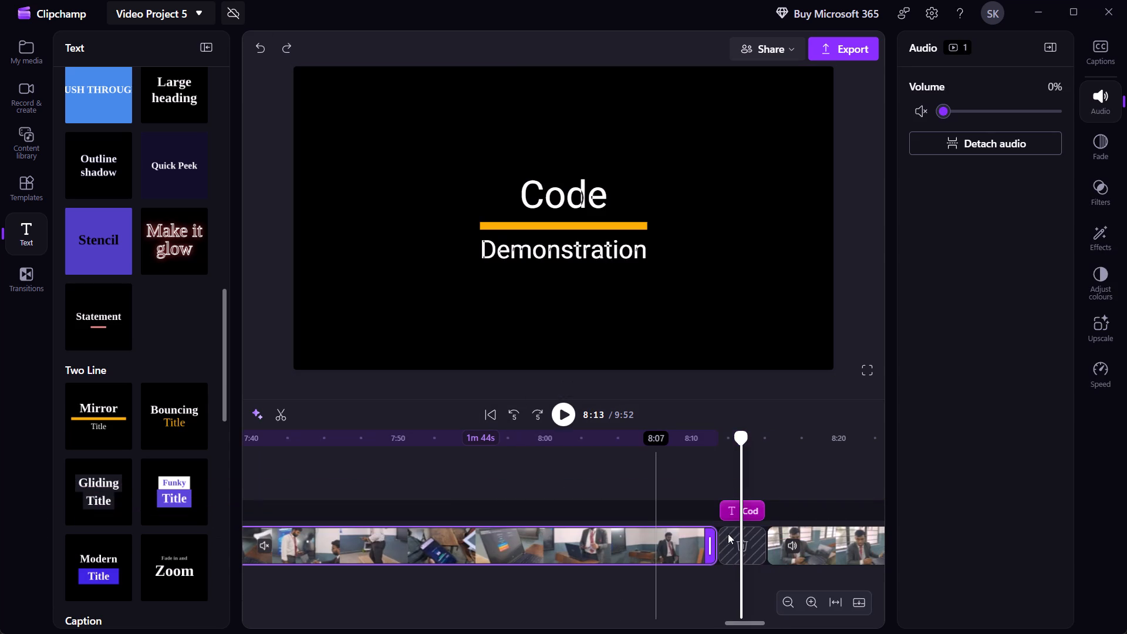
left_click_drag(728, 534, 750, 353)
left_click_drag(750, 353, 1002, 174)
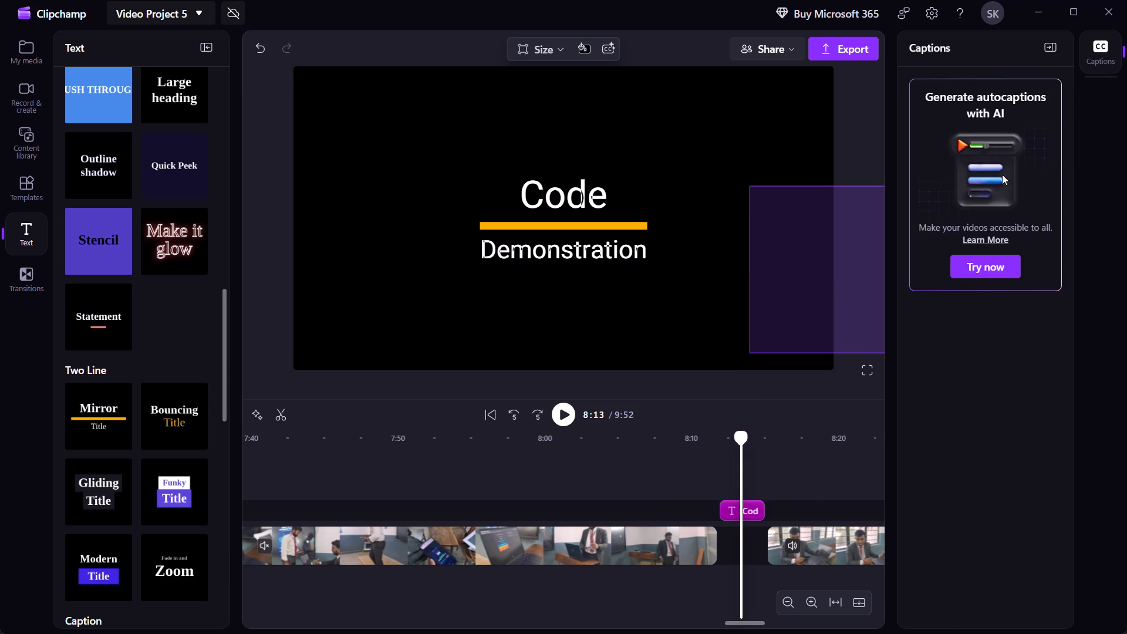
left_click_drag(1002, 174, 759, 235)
Play the video from about 8:01 to review the lead-in to the Code Demonstration title.
left_click_drag(759, 235, 546, 500)
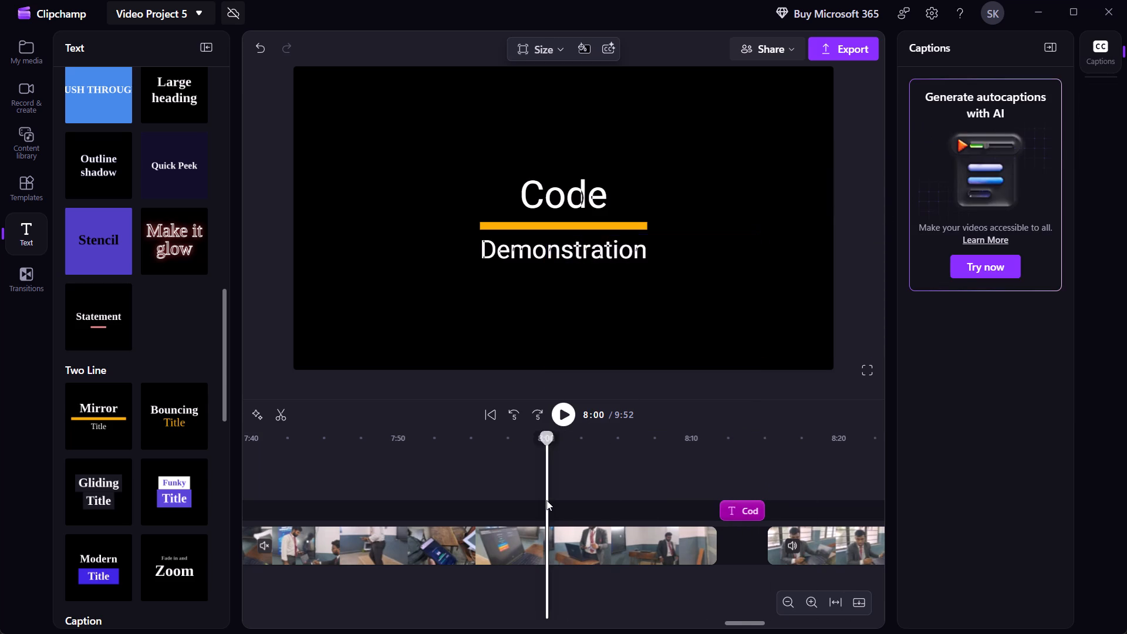
left_click(546, 500)
left_click_drag(546, 500, 565, 427)
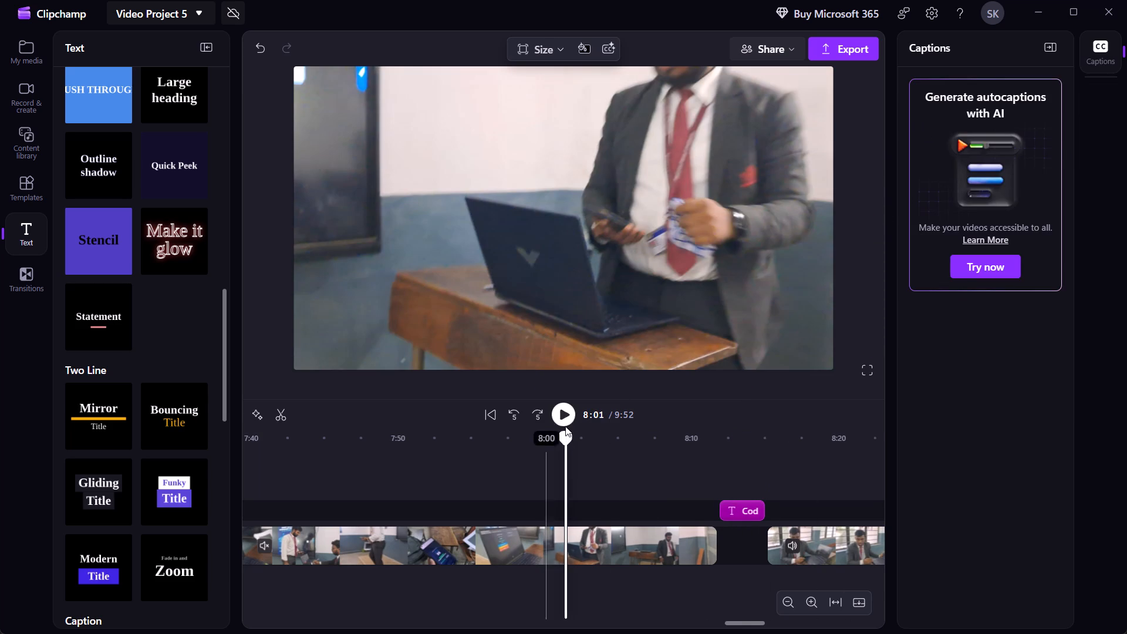
left_click(563, 409)
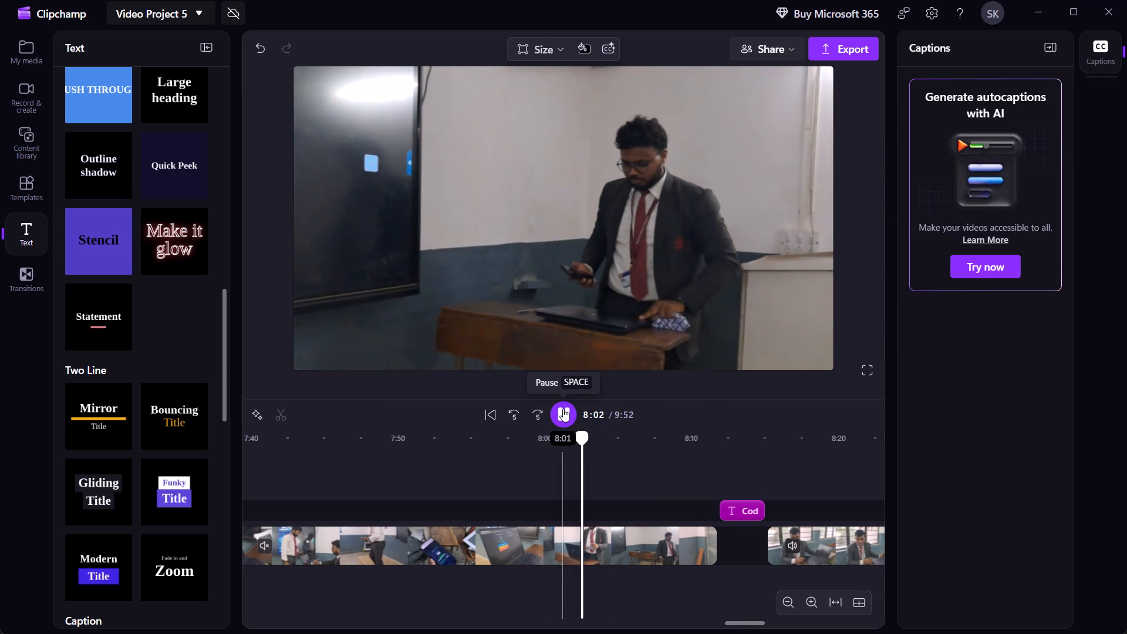
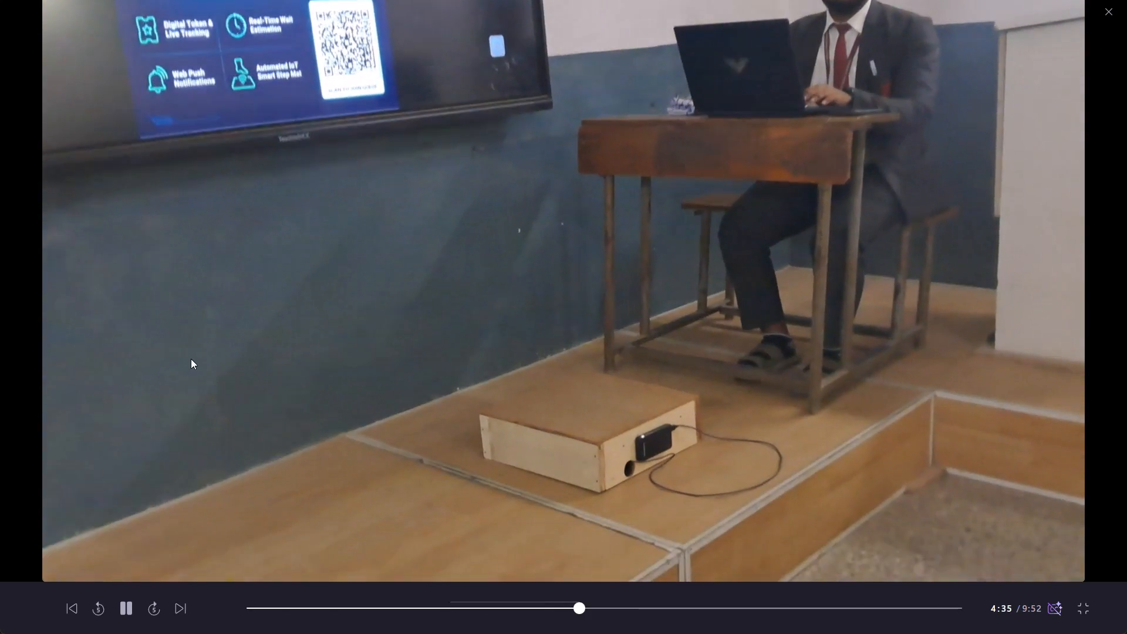
Pause the full-screen playback at about 4:38 and return to the timeline editing view.
left_click(261, 457)
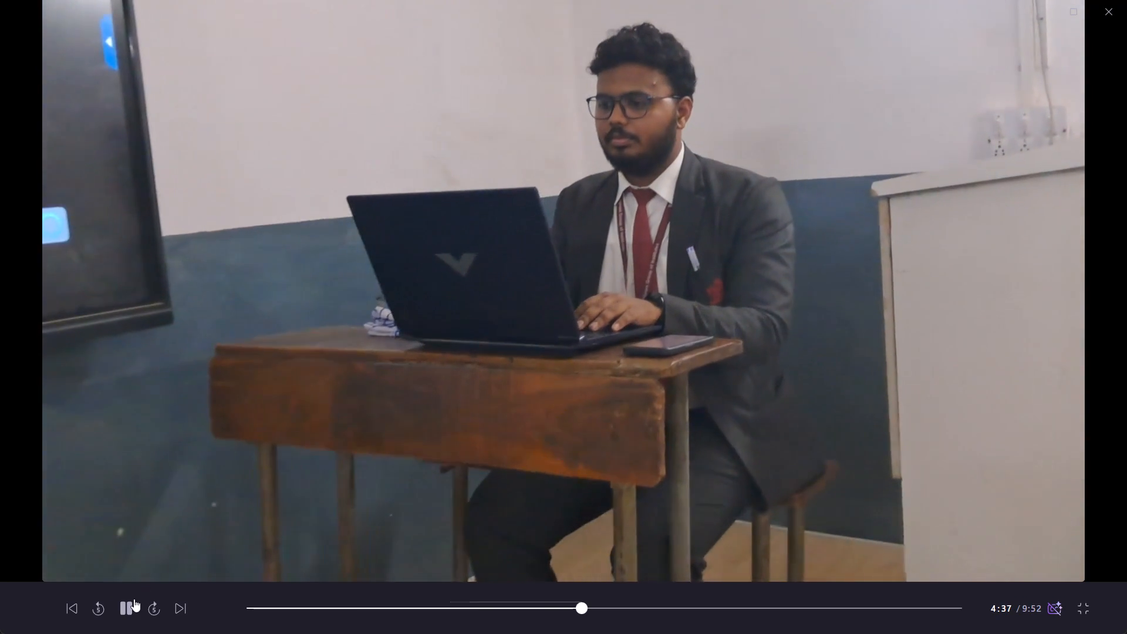
left_click(130, 611)
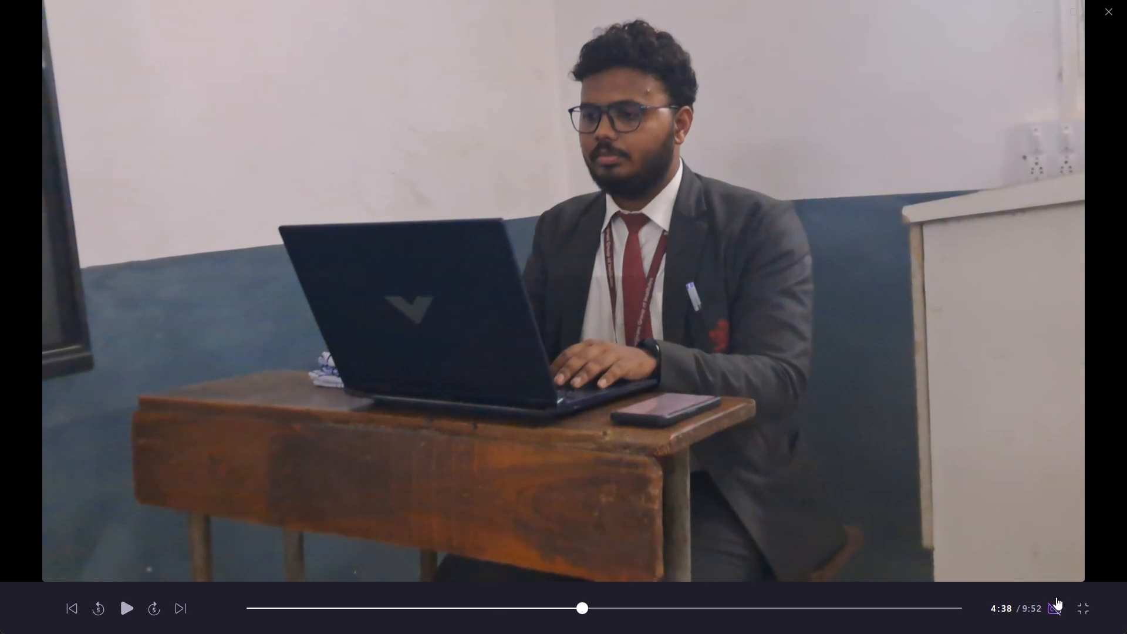
left_click(1079, 602)
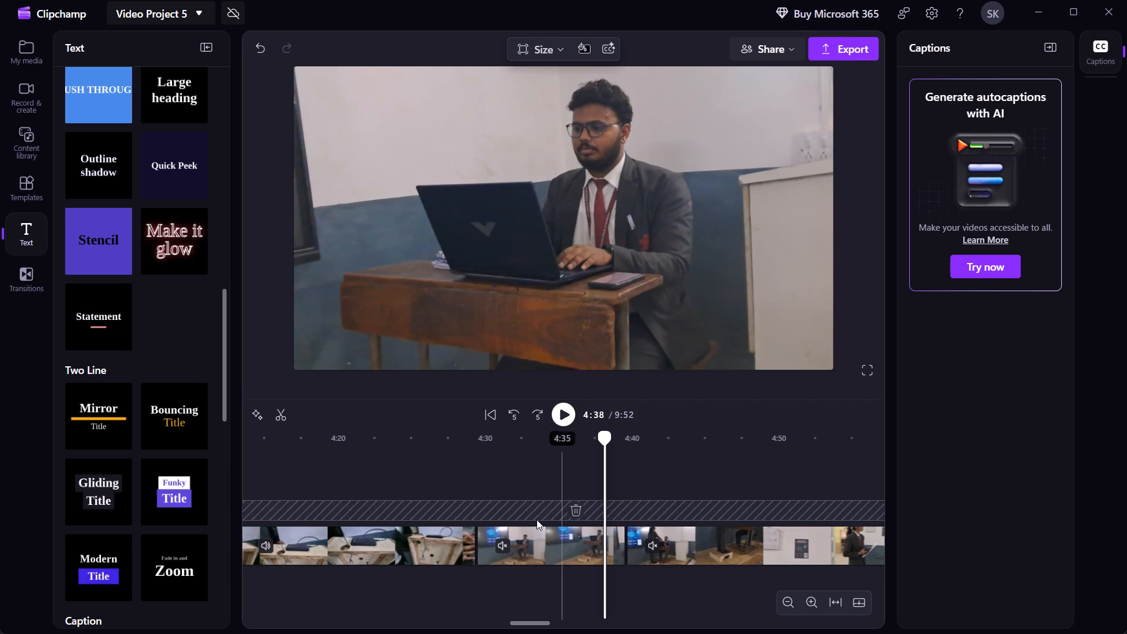
Move the 10-second skit_0.mp4 clip later to start at about 4:33, opening a gap of about 4 seconds before it.
left_click_drag(518, 538, 530, 541)
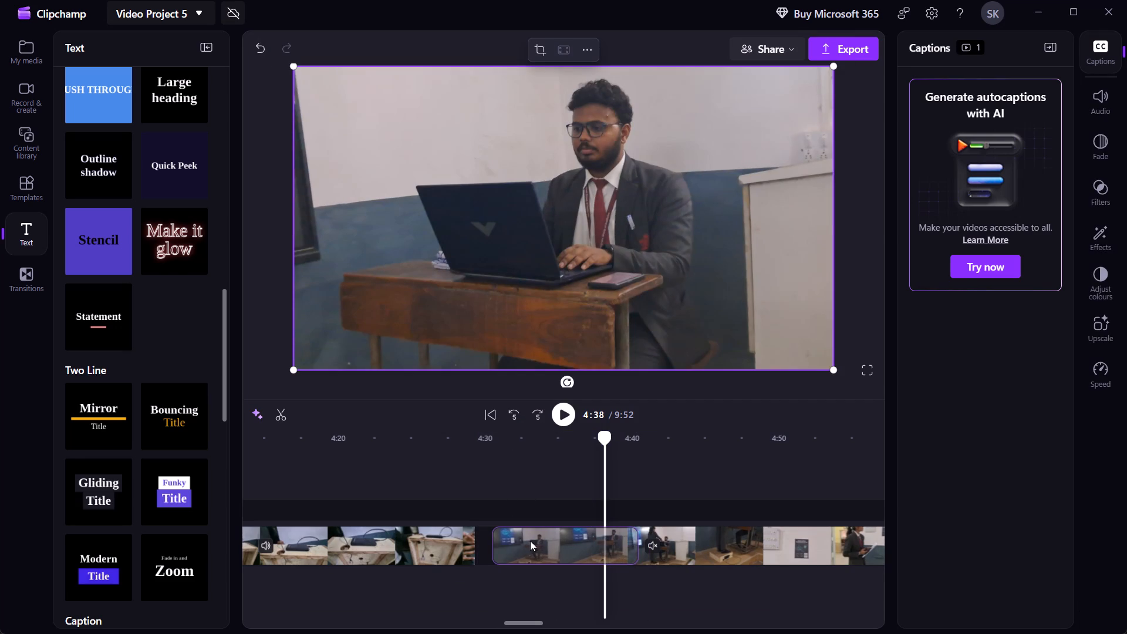
left_click_drag(530, 541, 549, 539)
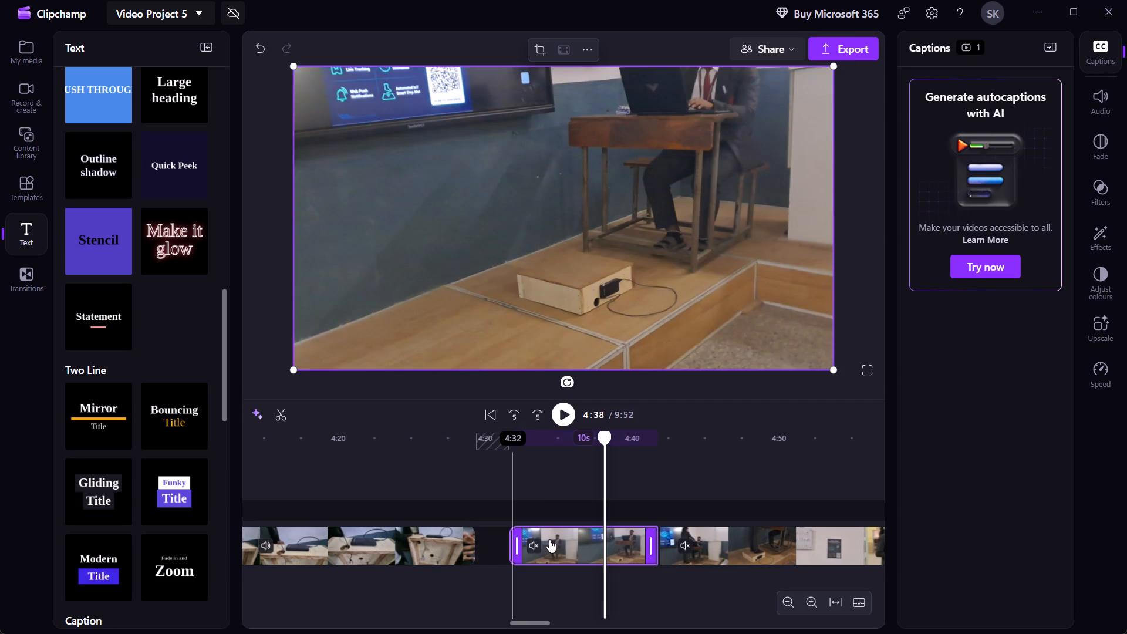
left_click(487, 488)
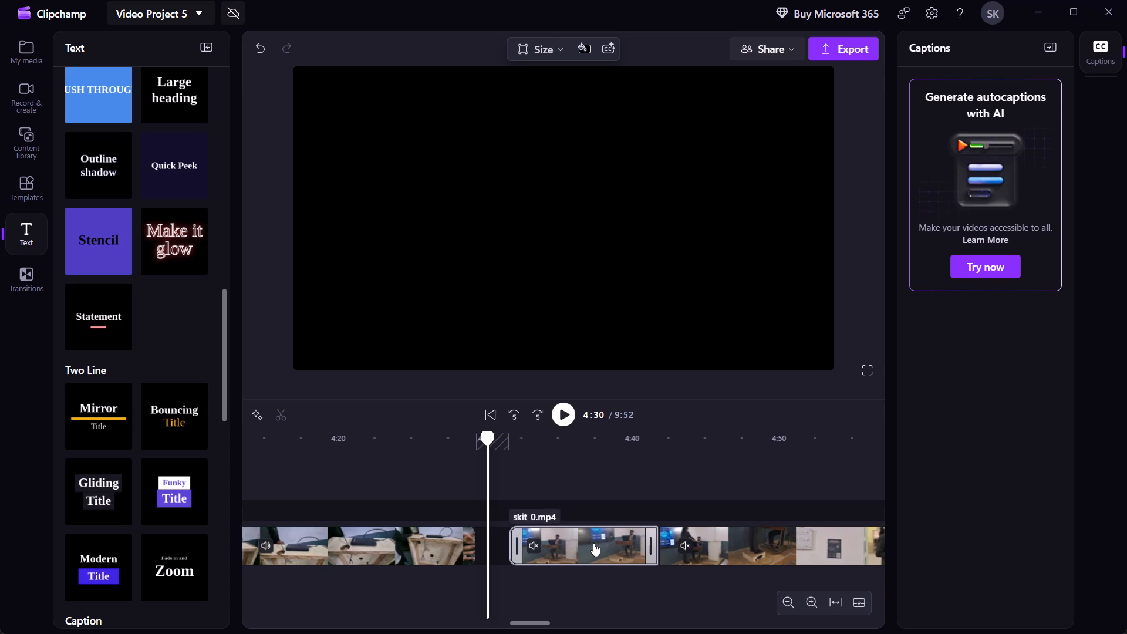
left_click_drag(565, 542, 599, 546)
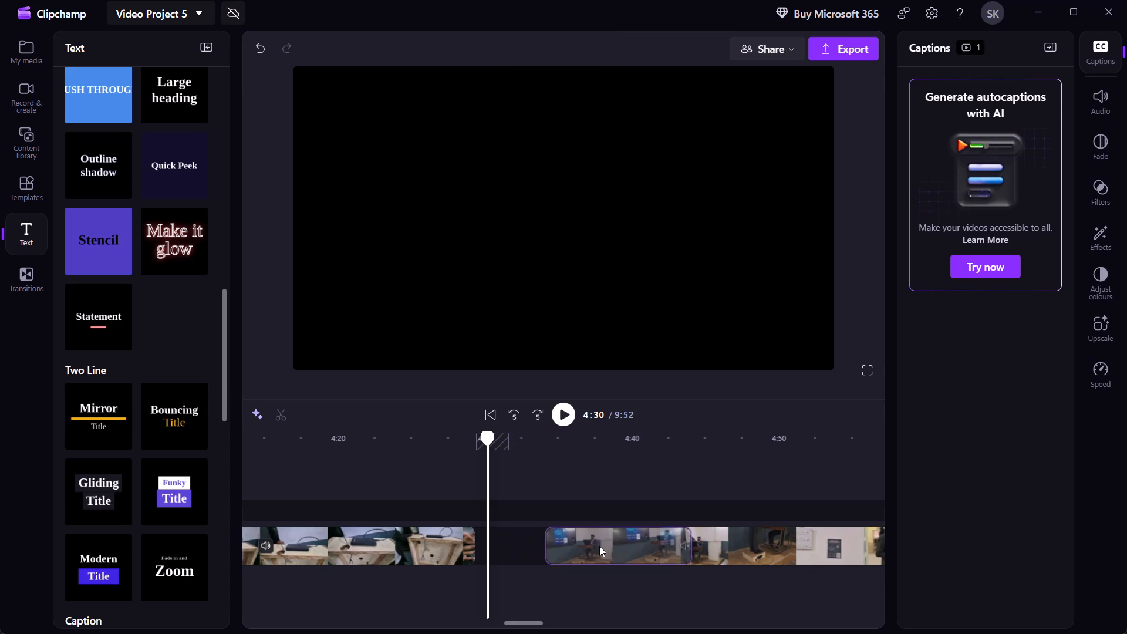
left_click_drag(599, 546, 600, 546)
left_click_drag(600, 546, 592, 546)
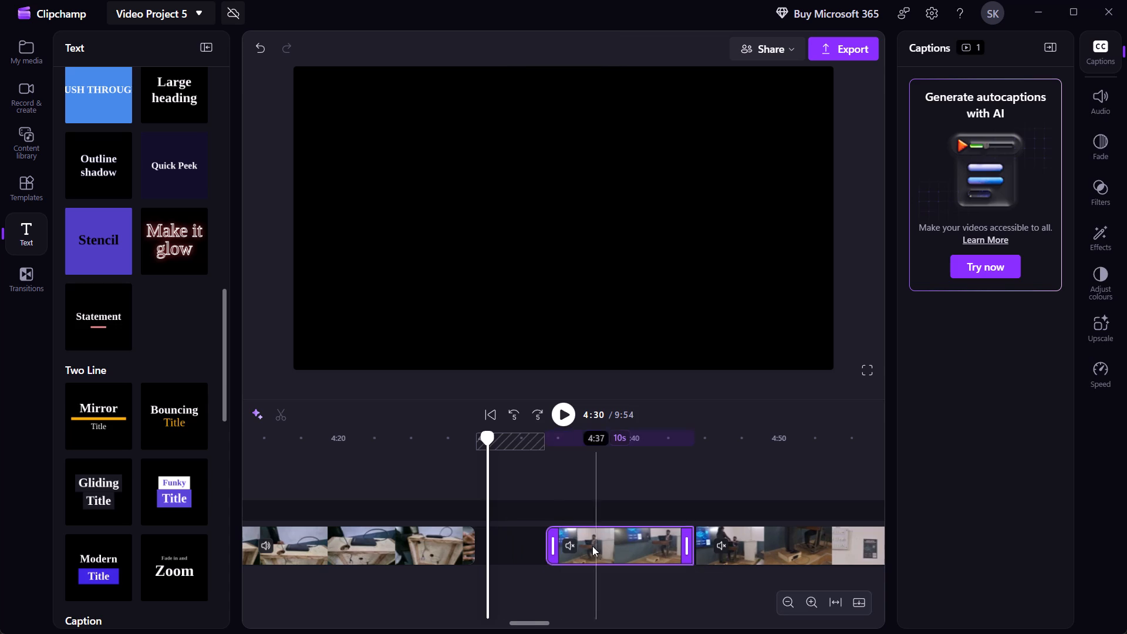
left_click_drag(592, 546, 587, 546)
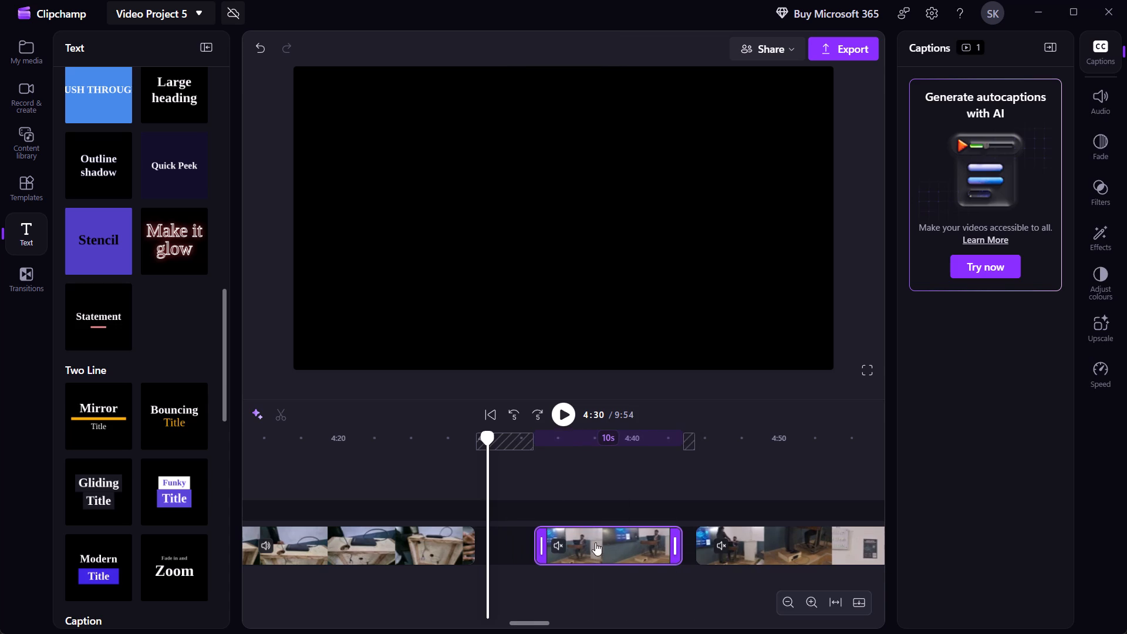
left_click(585, 542)
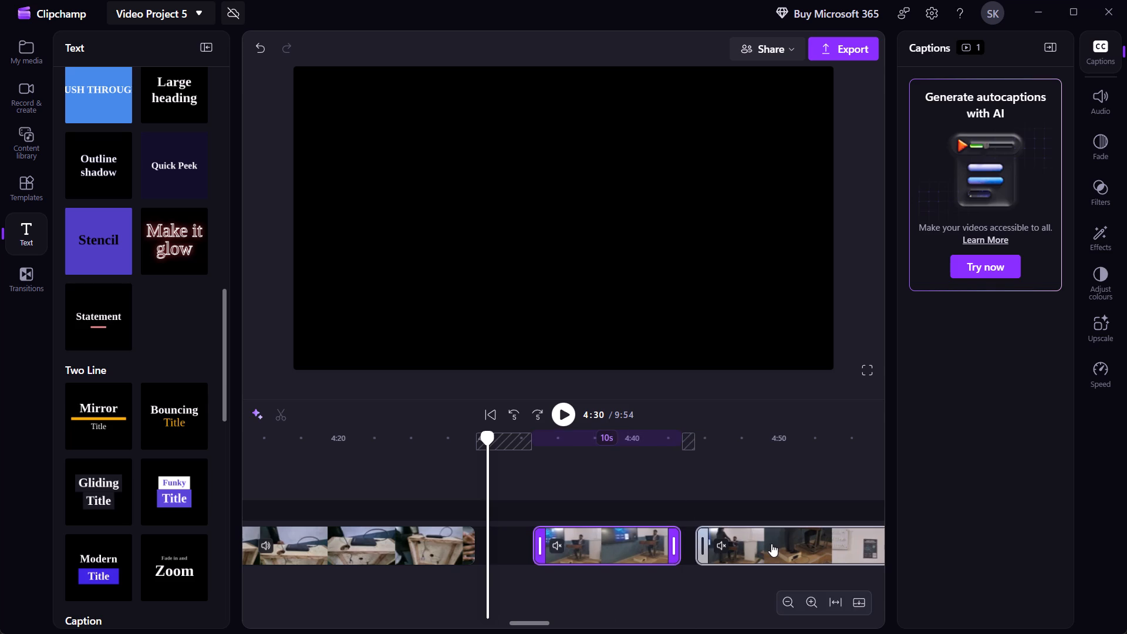
Move the 40-second clip after skit_0.mp4 earlier to close the small gap between the two clips.
left_click_drag(771, 544, 757, 542)
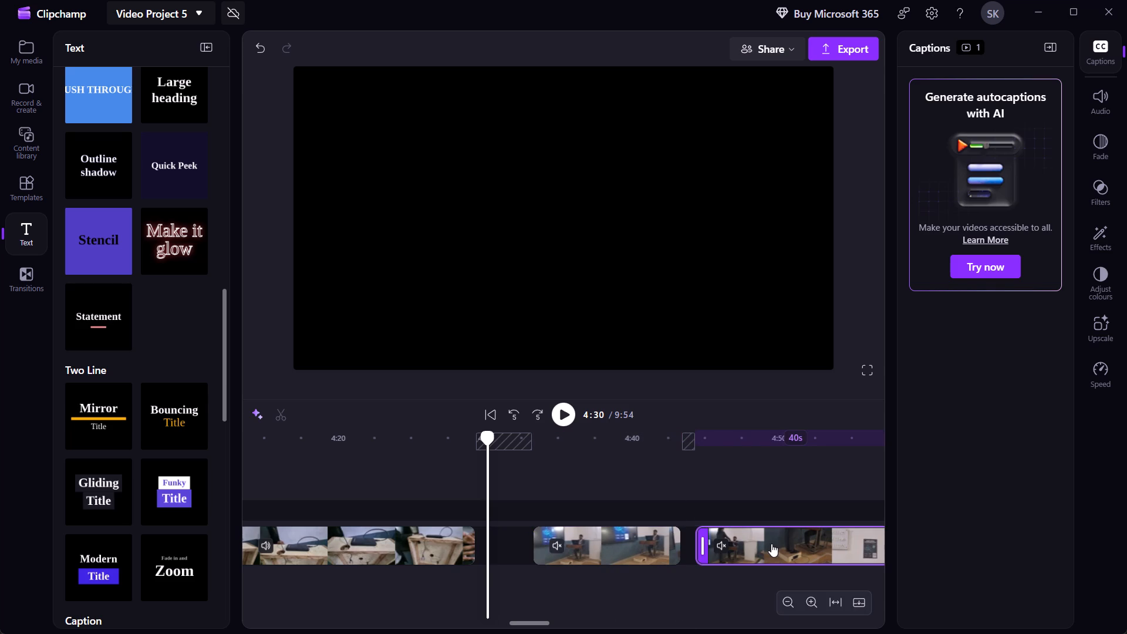
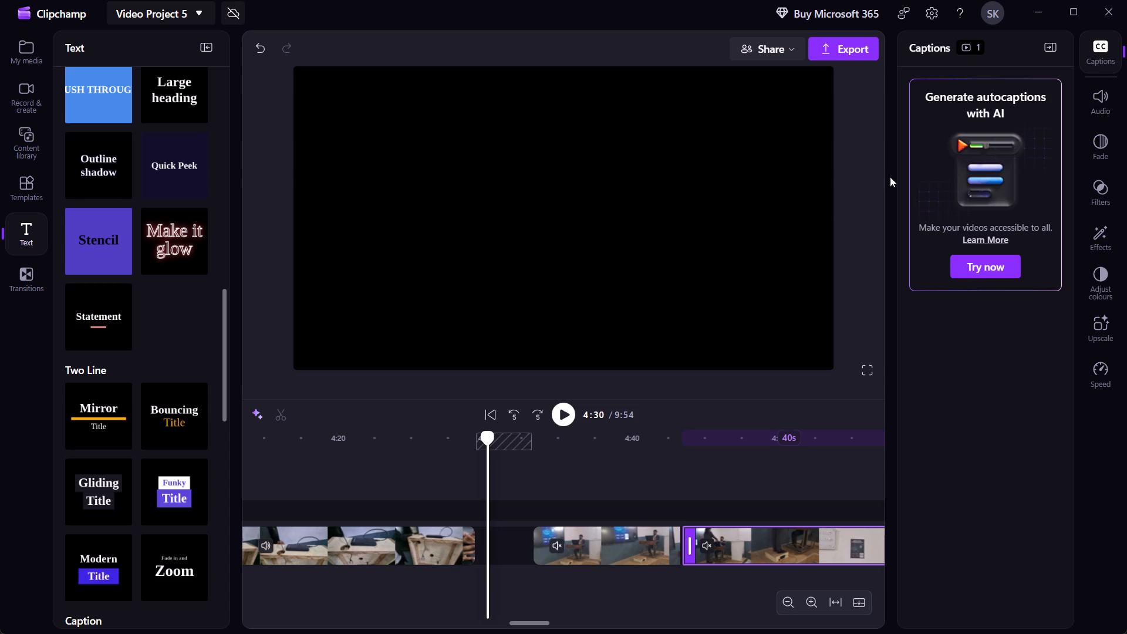
Add the two-line Mirror title to the timeline at 4:30, in the gap before skit_0.mp4.
left_click(8, 244)
left_click(36, 246)
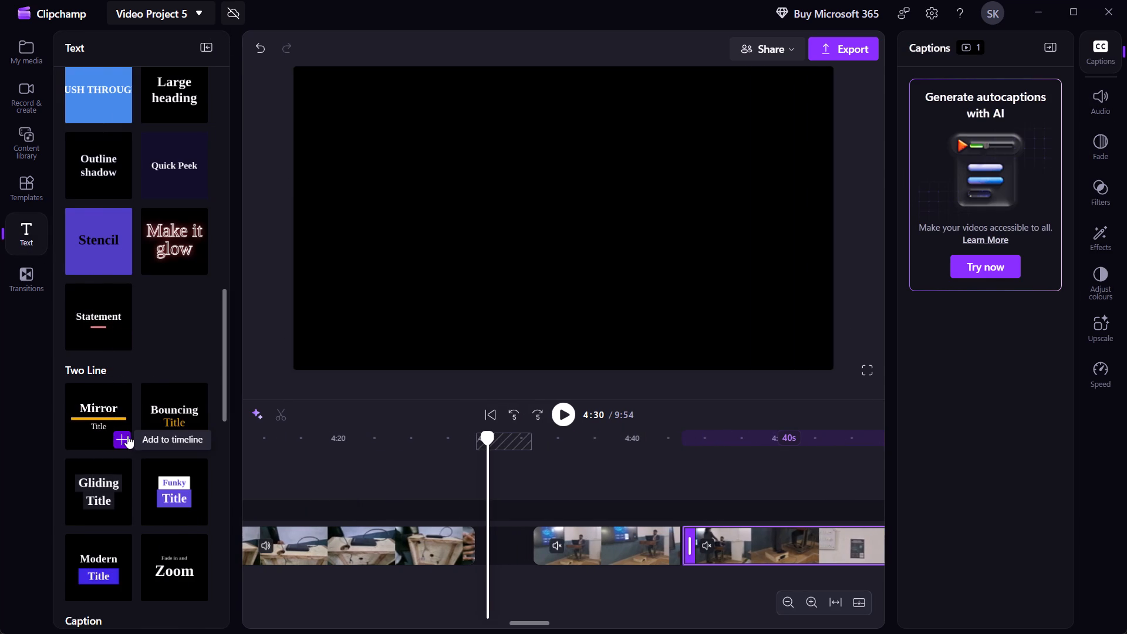
left_click(127, 436)
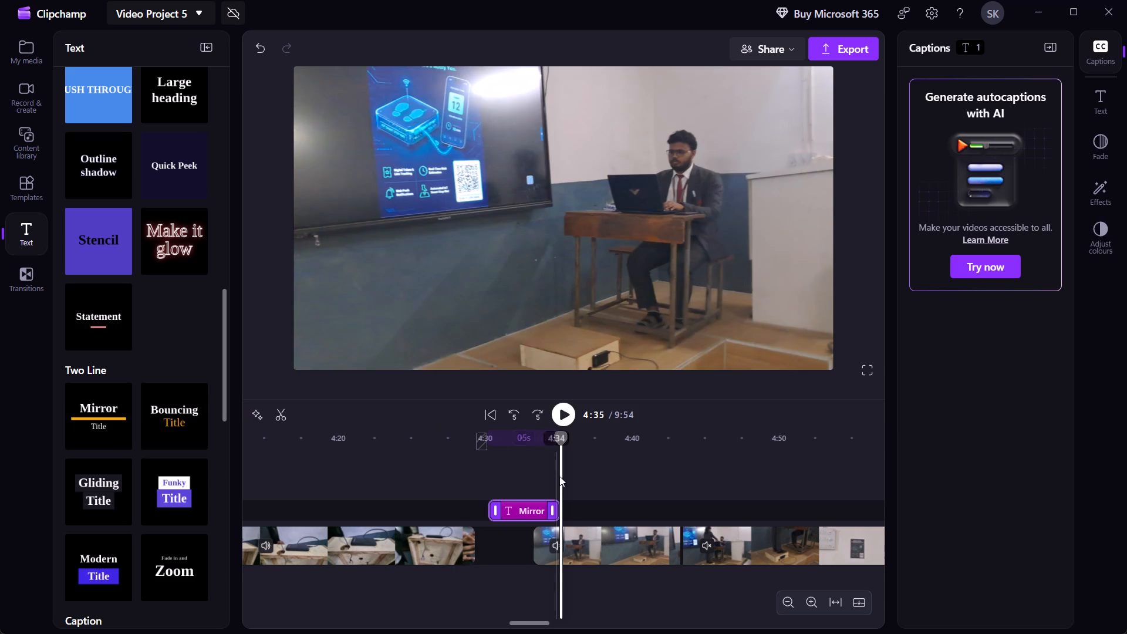
Replace the Mirror title's text with "The Skit" on the first line and "Live Demonstration" on the second.
left_click(1108, 93)
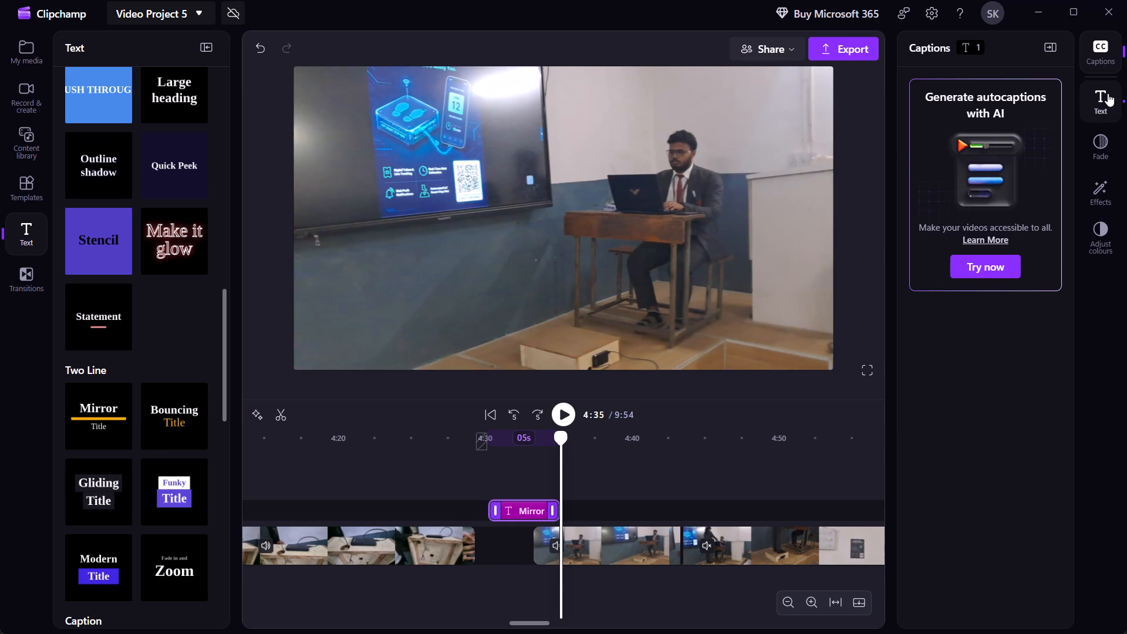
left_click(948, 117)
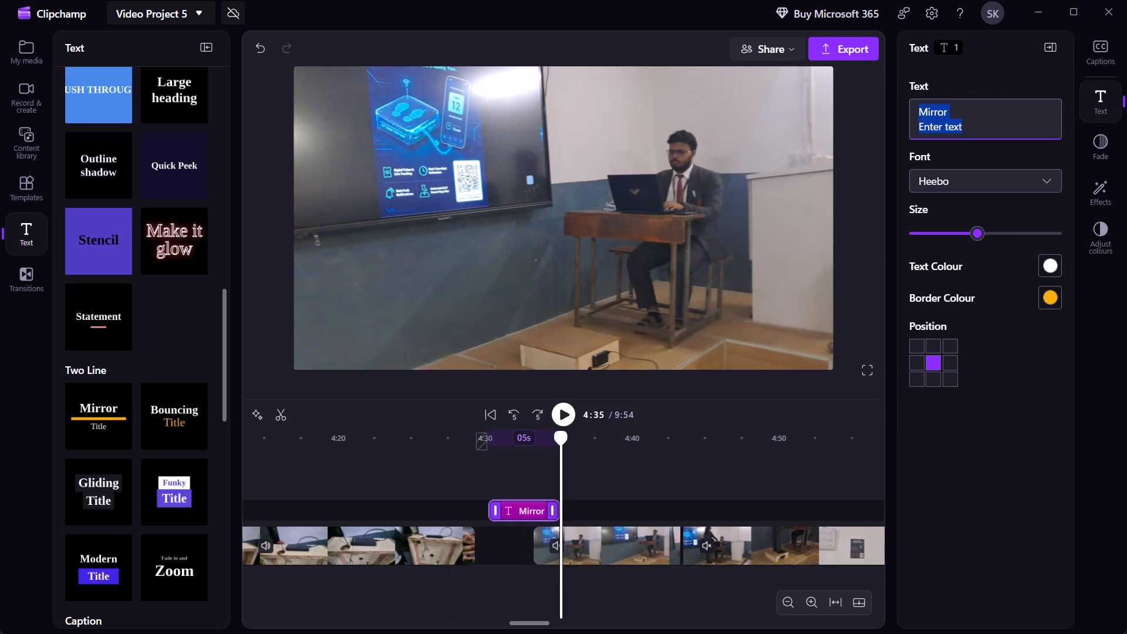
key("BackSpace")
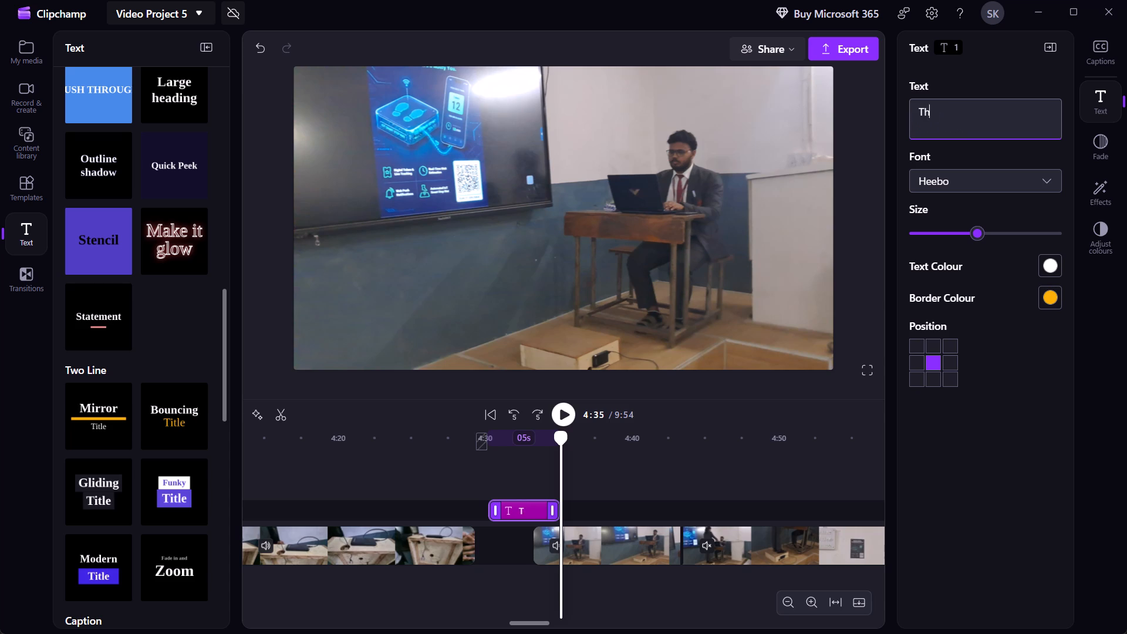
key("s")
type("kit")
key("space")
key("BackSpace")
key("shift+Return")
key("l")
type("ive")
key("e")
type("mo")
type("ns")
type("tra")
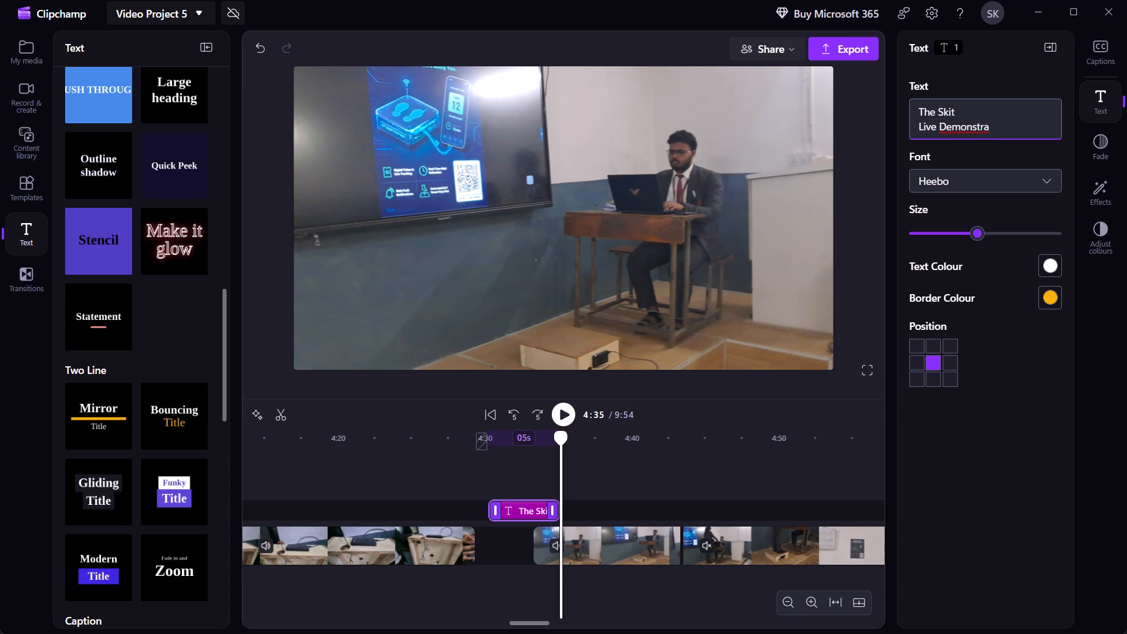
type("tion")
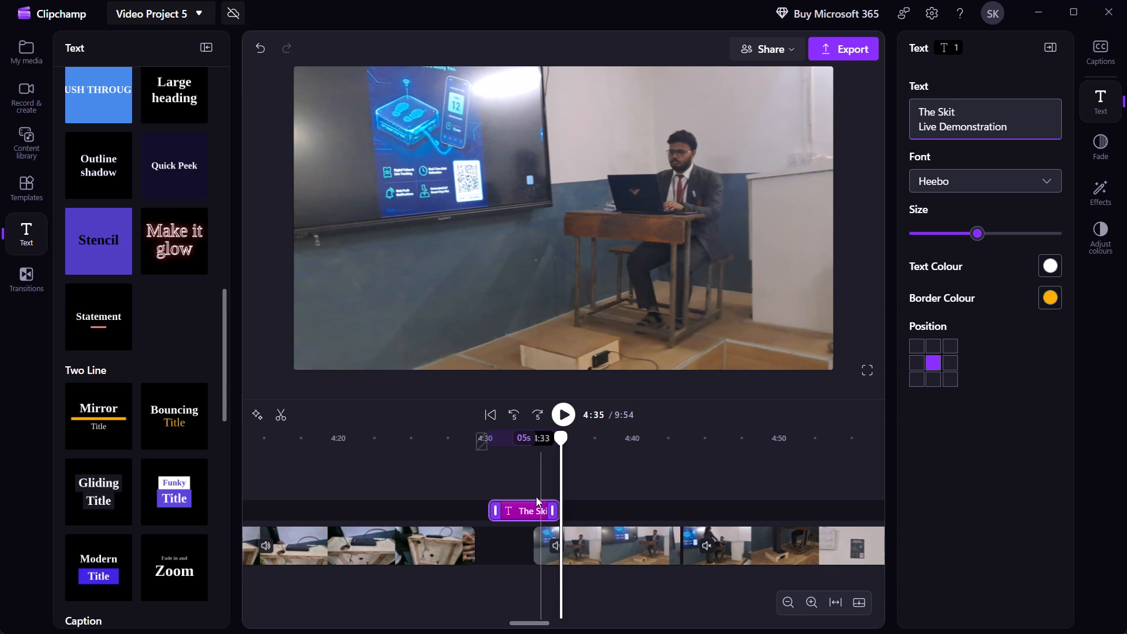
Fit the title to the gap before skit_0.mp4 by starting it slightly earlier and trimming its end to about 4:34.
left_click_drag(525, 502, 502, 513)
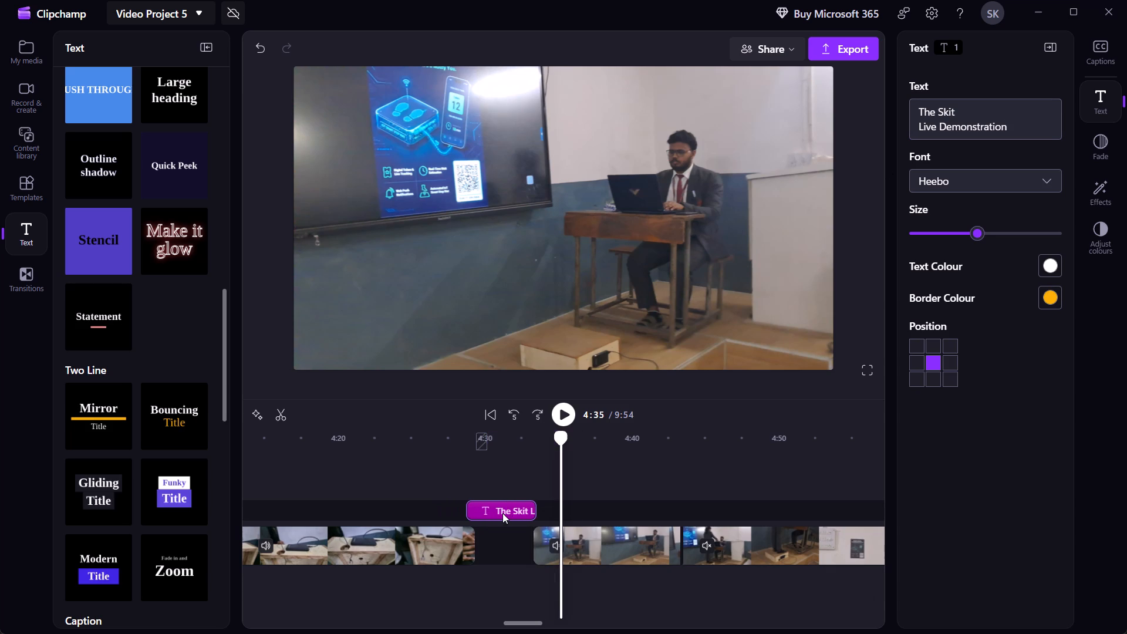
left_click_drag(502, 513, 510, 512)
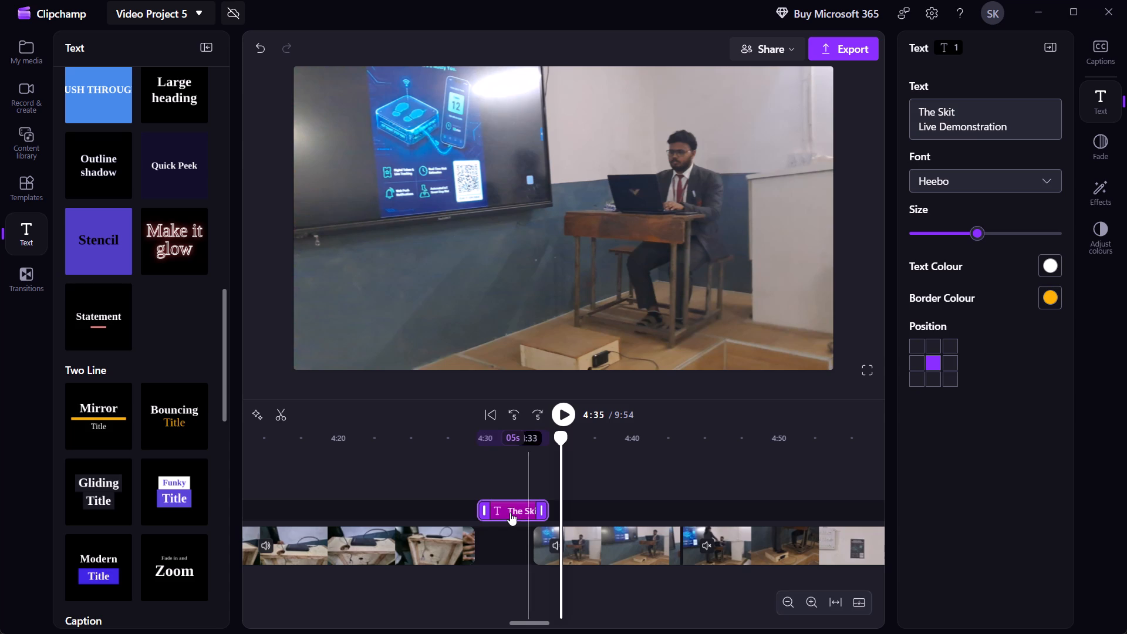
left_click_drag(539, 509, 529, 509)
Play the video from about 4:26 to review the new title and the start of the skit clip.
left_click(425, 439)
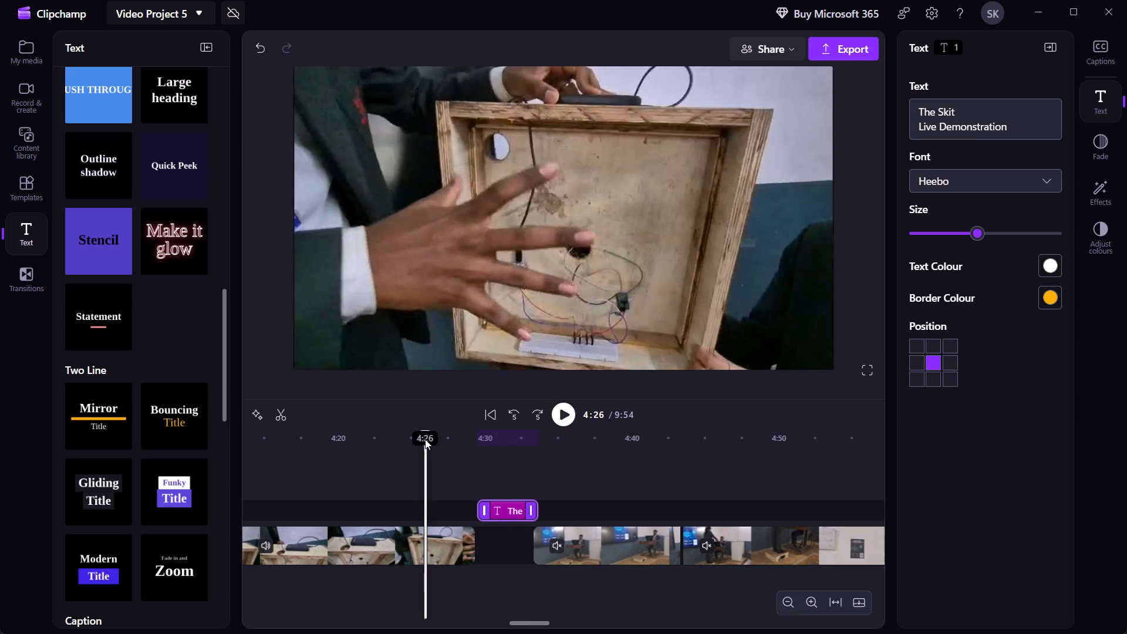
left_click(566, 408)
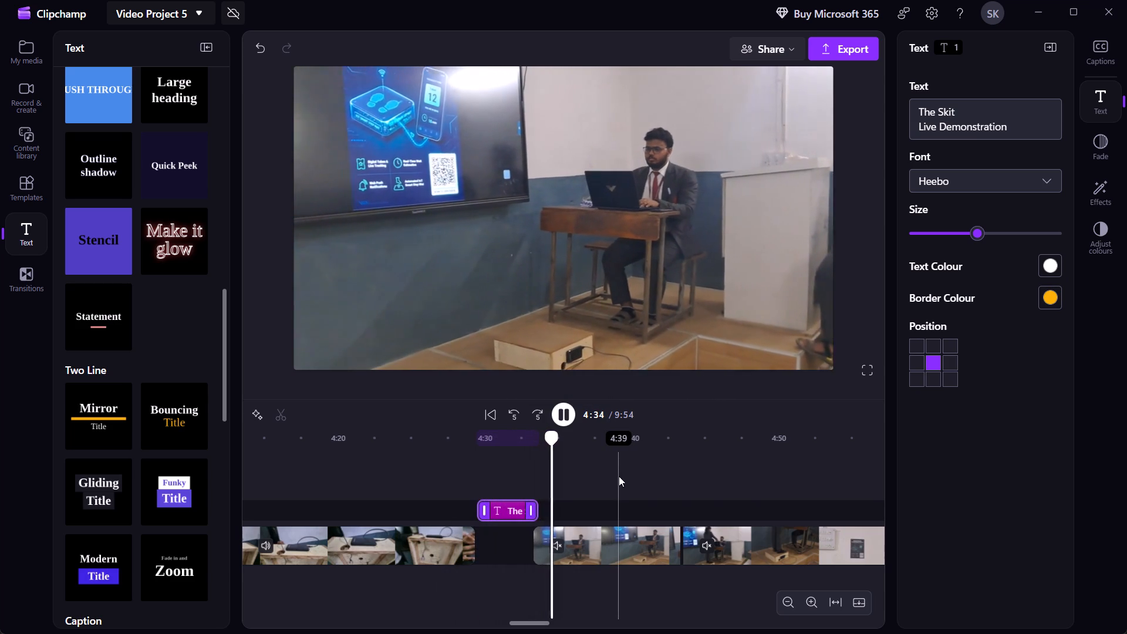
left_click(619, 476)
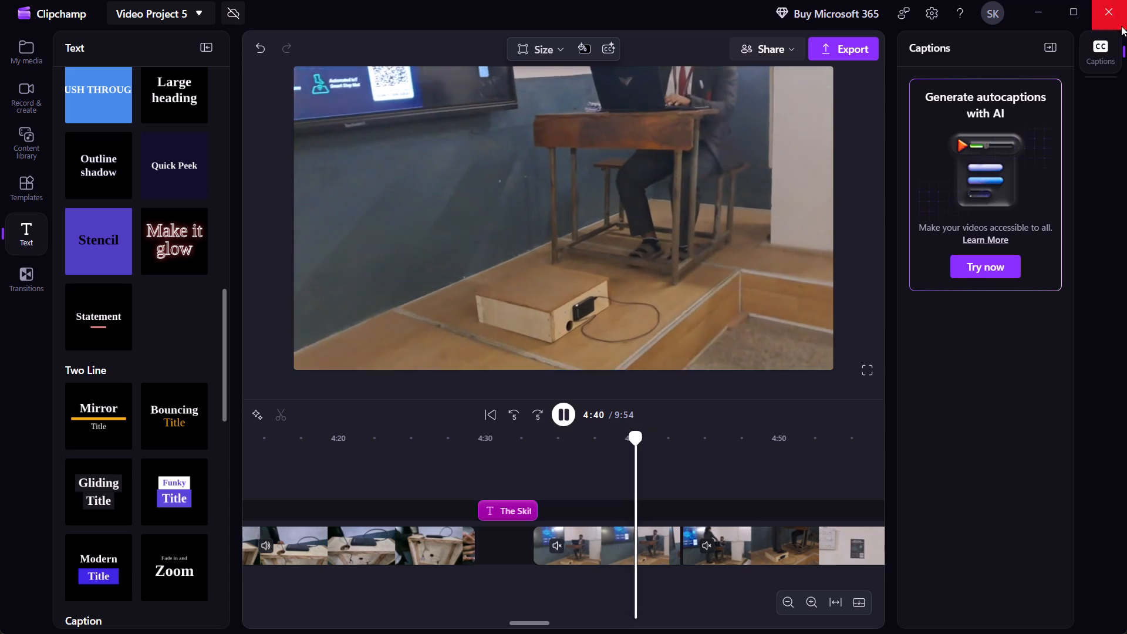